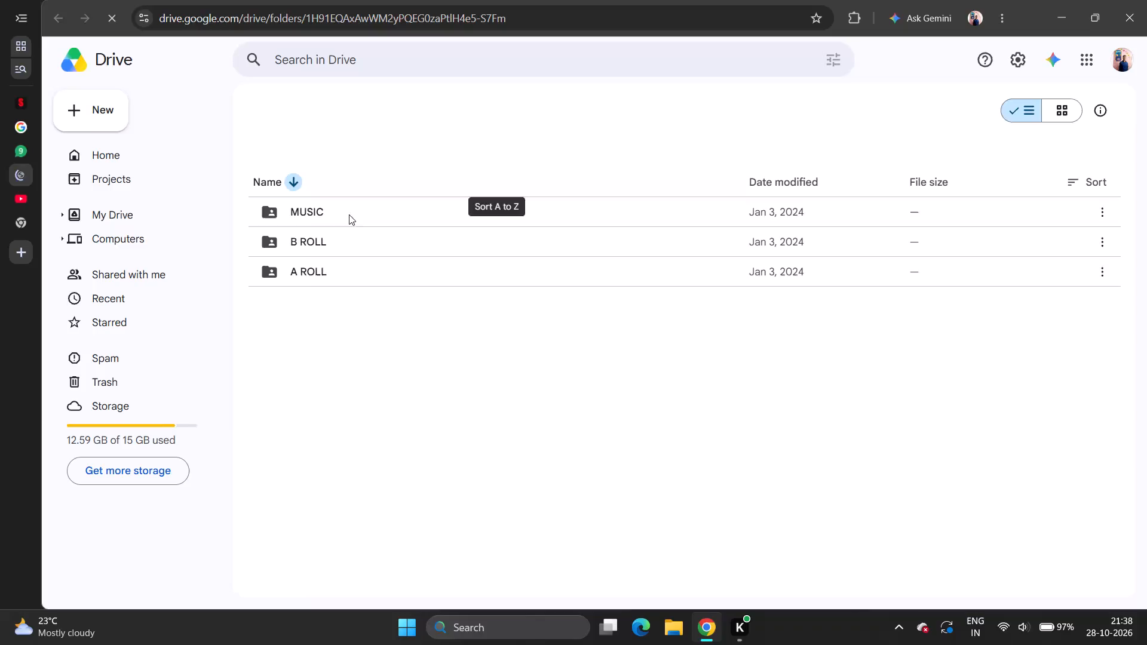
Open the A ROLL folder of VIDEO ASSIGNMENT and decline the Gemini student plan offer.
double_click(346, 345)
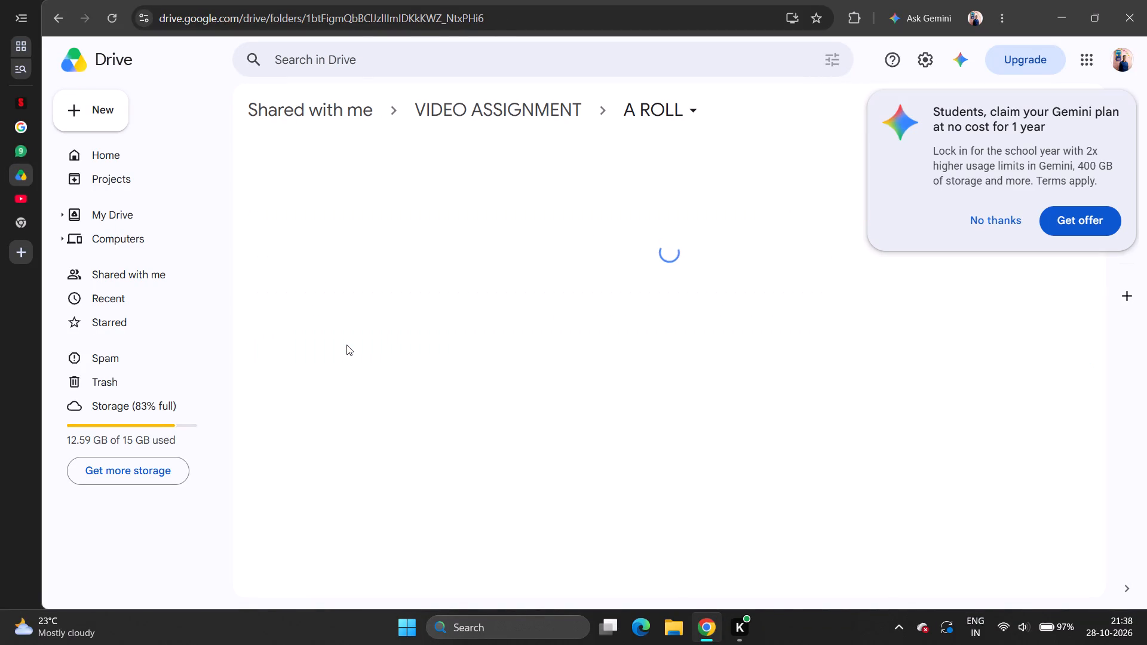
left_click(1004, 226)
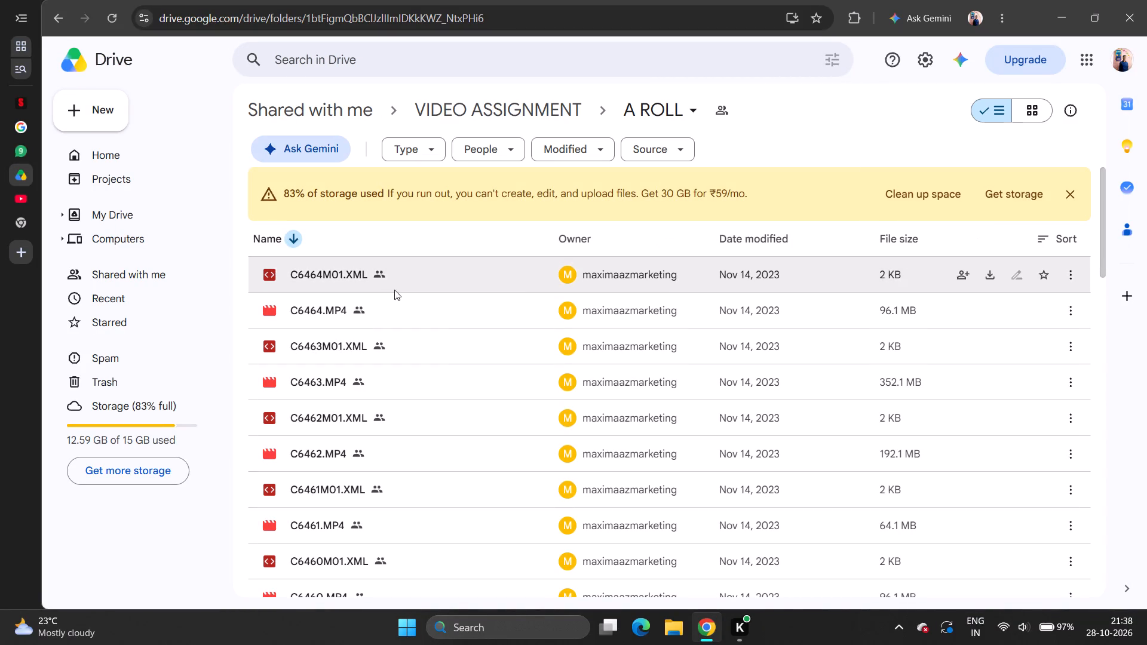
Preview the video C6464.MP4 from the A ROLL folder and download it.
double_click(346, 322)
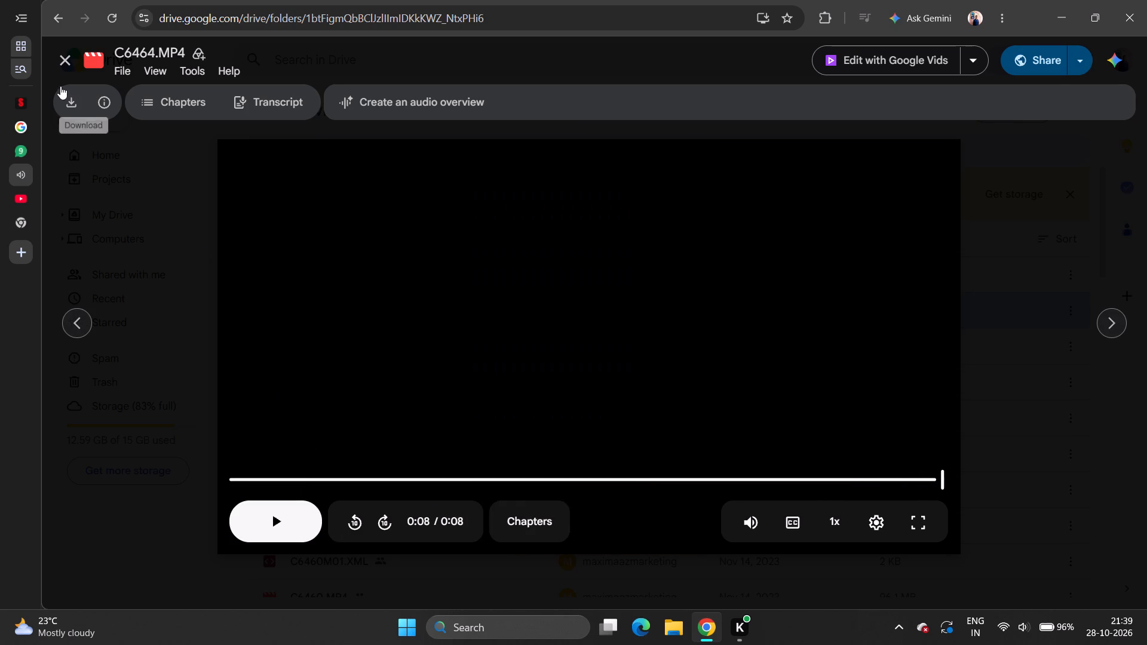
left_click(76, 112)
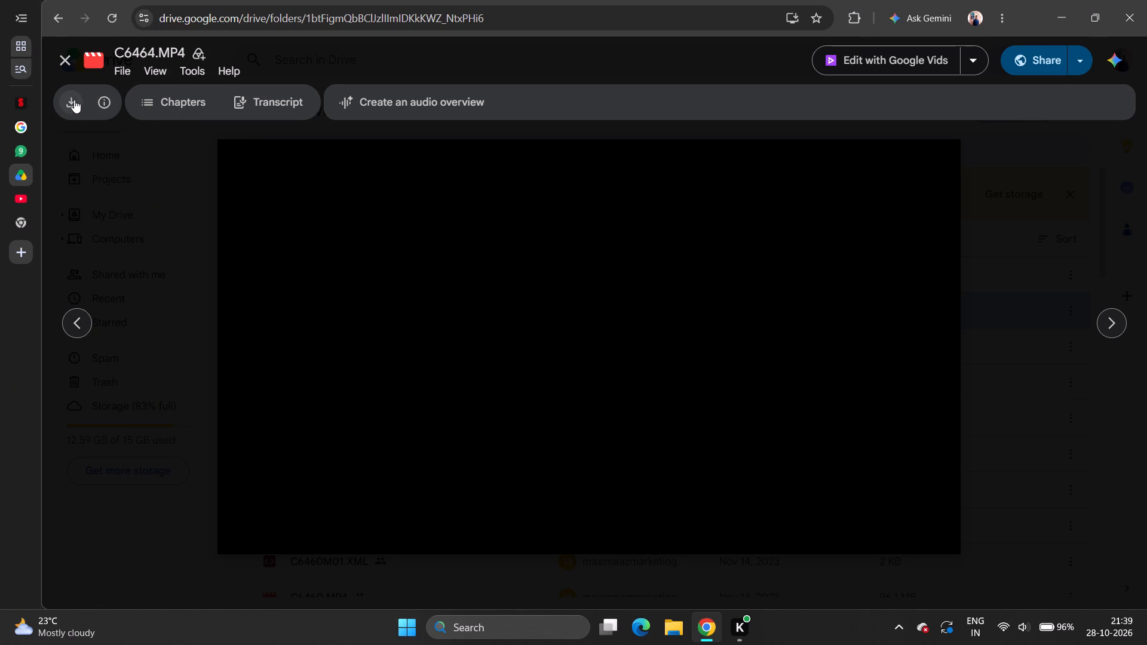
left_click(74, 100)
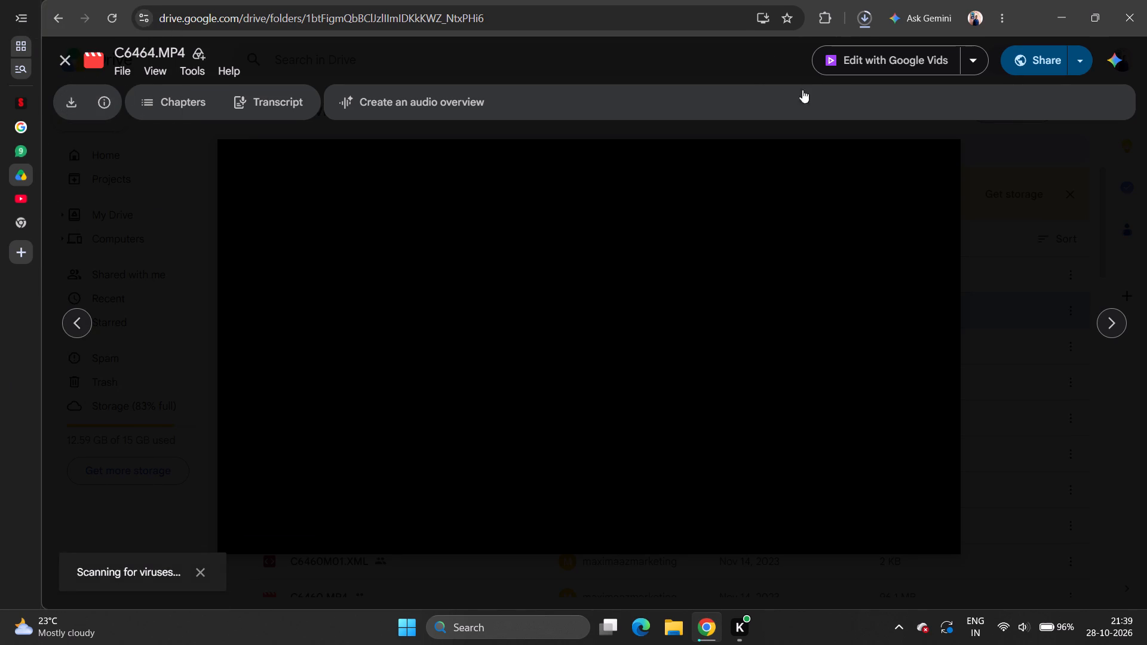
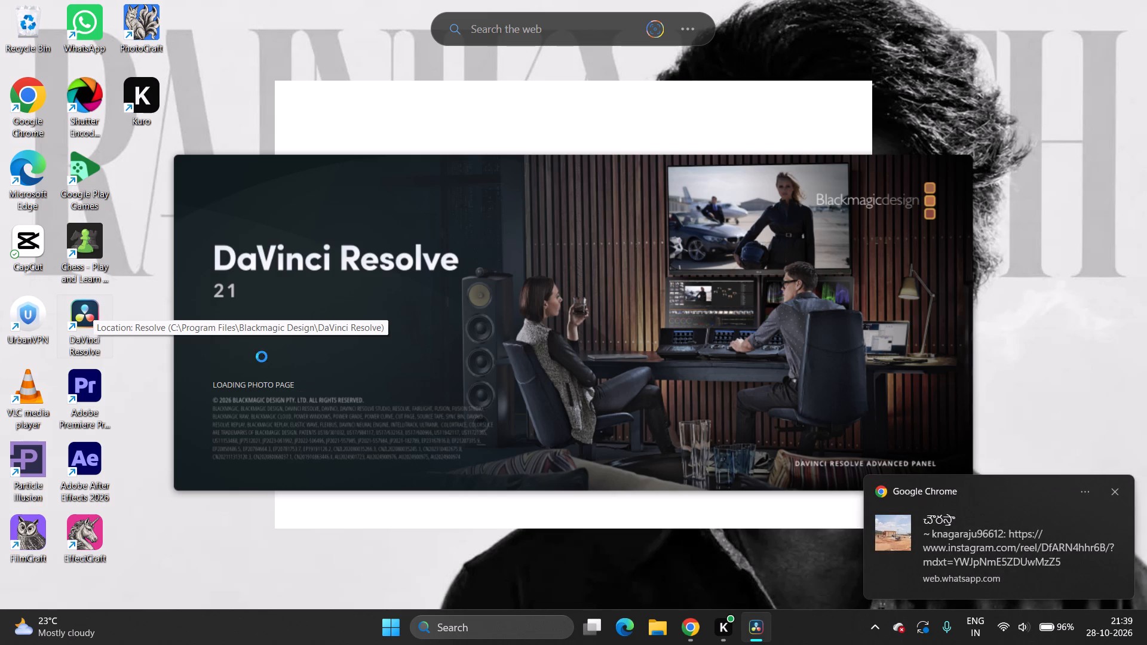
In DaVinci Resolve, skip the offered software update and create a new local project named "color grade".
left_click(1119, 492)
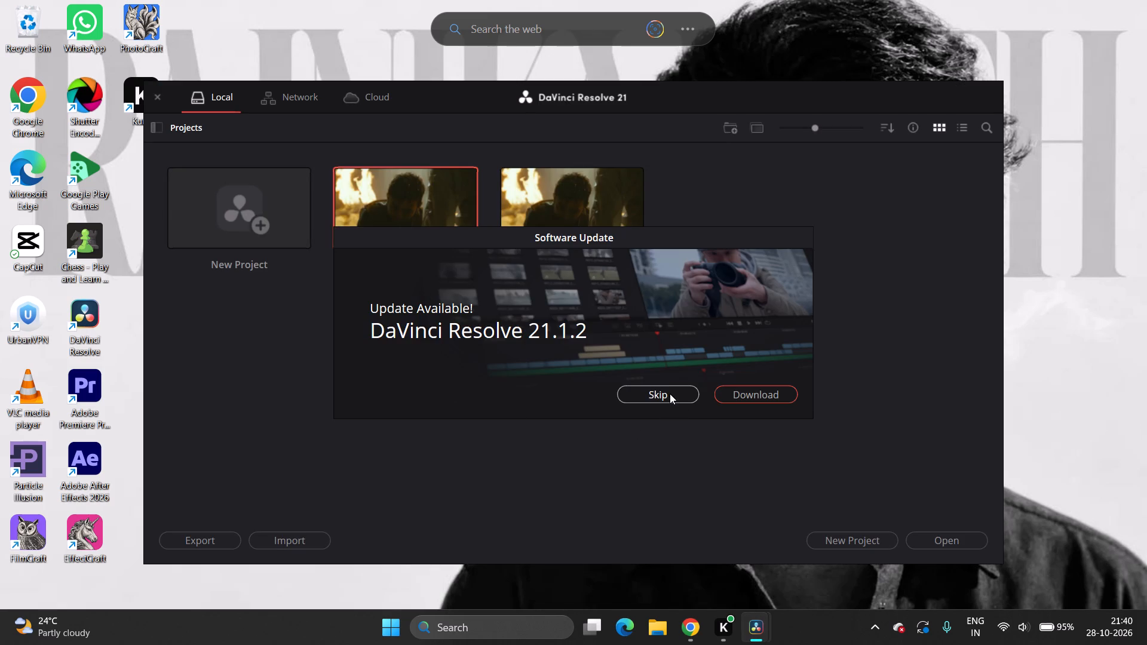
left_click(670, 394)
left_click(209, 214)
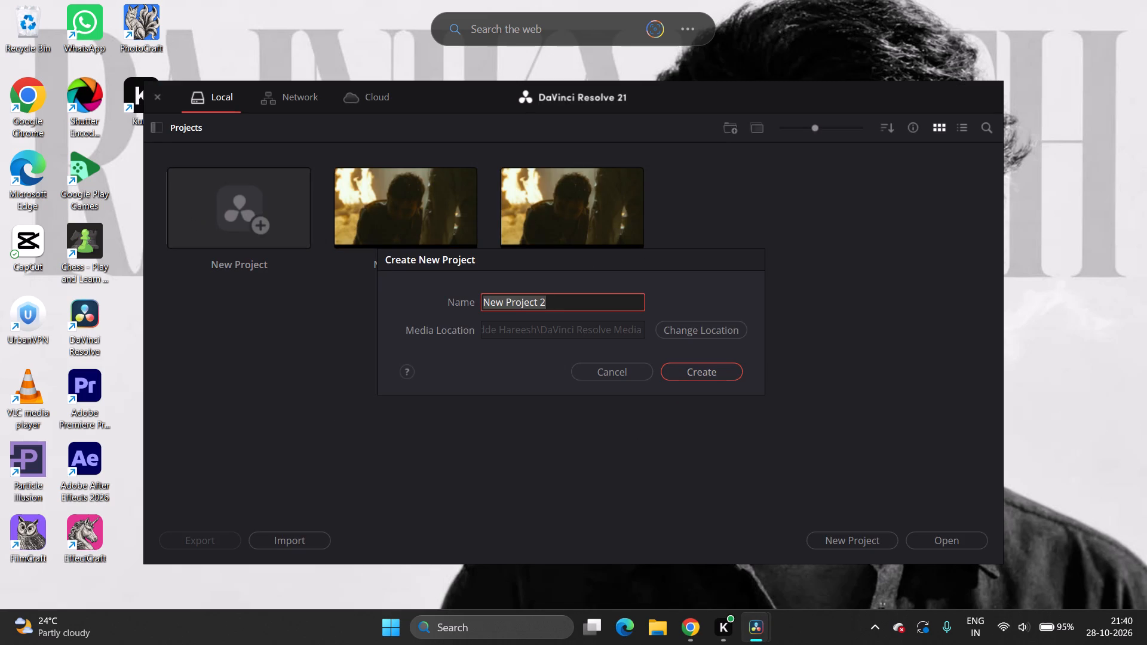
key("BackSpace")
type("color grade")
key("space")
key("Return")
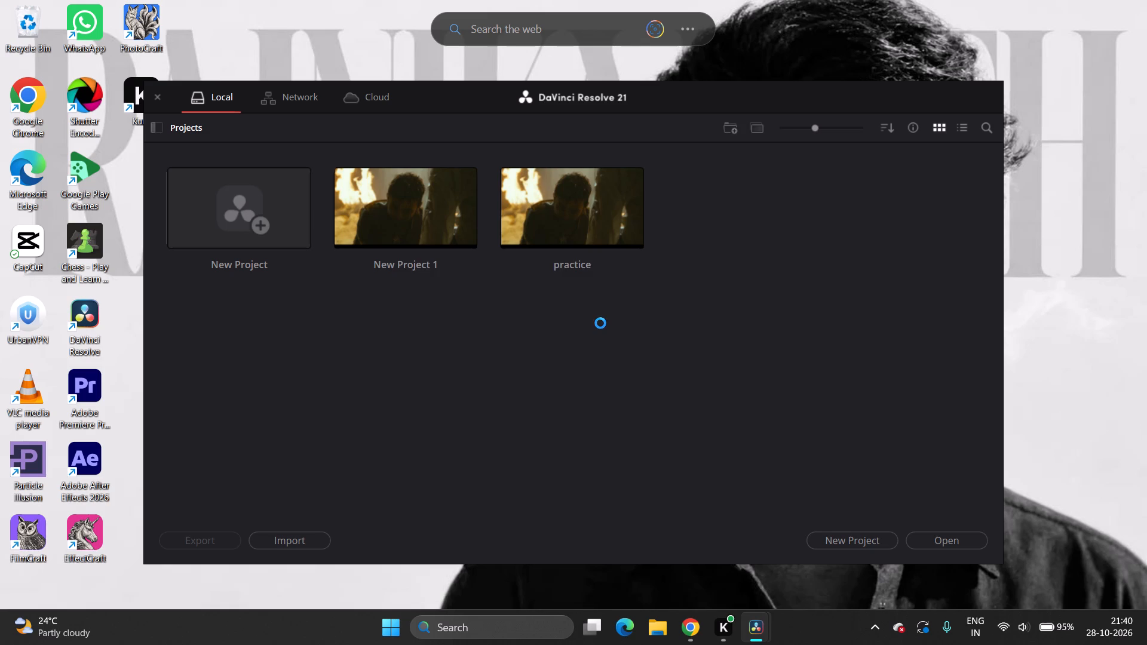
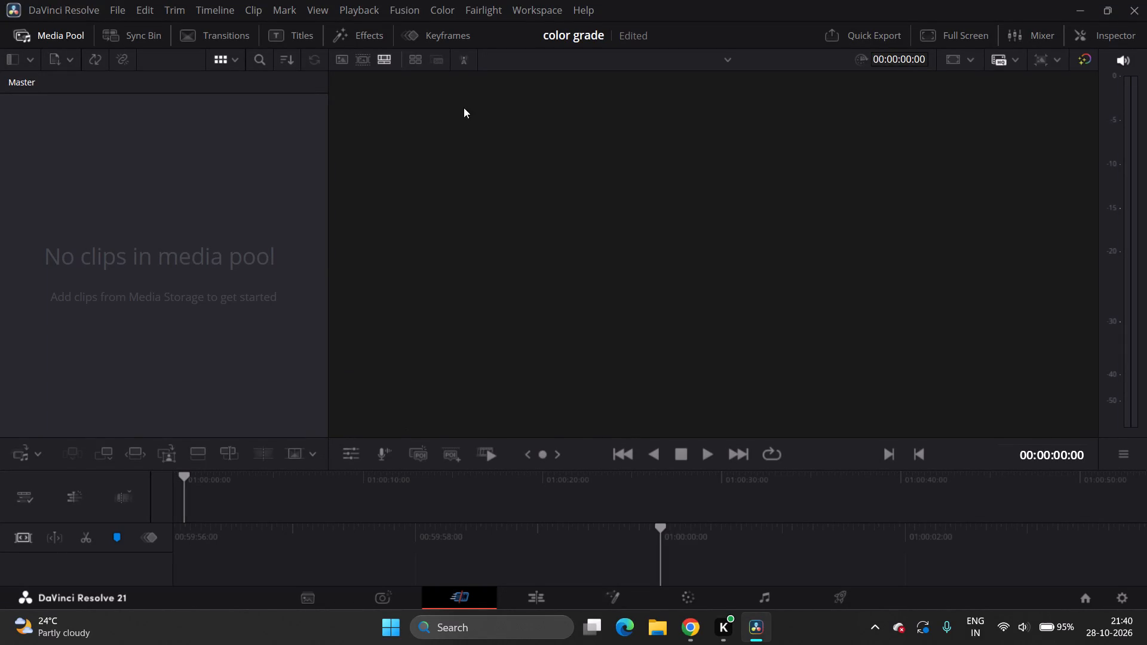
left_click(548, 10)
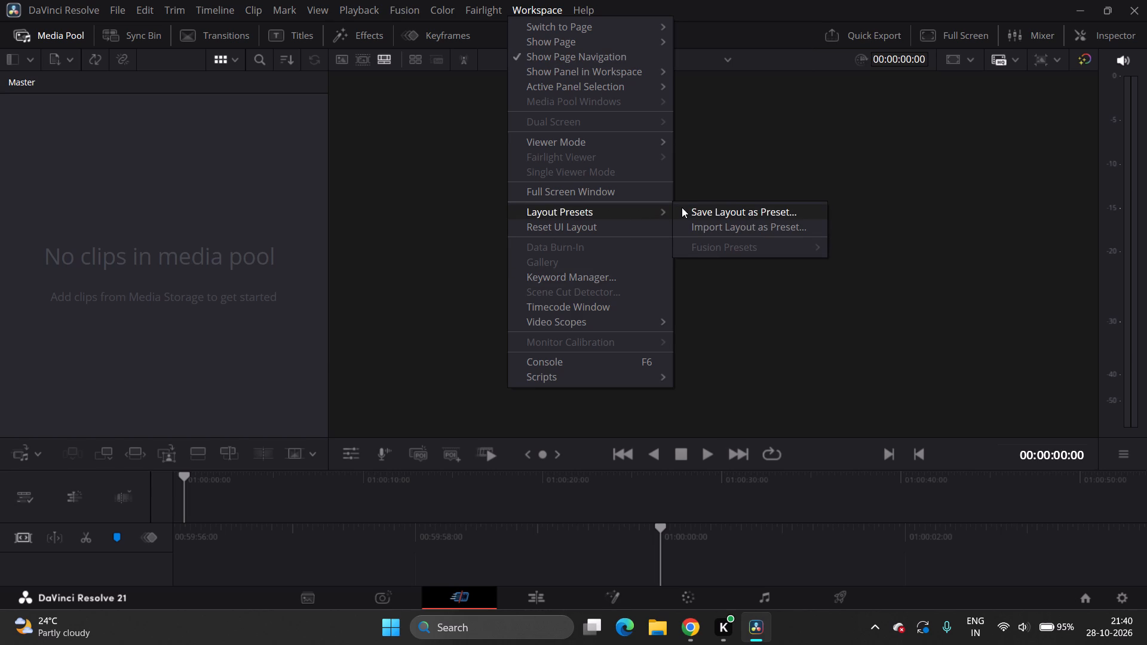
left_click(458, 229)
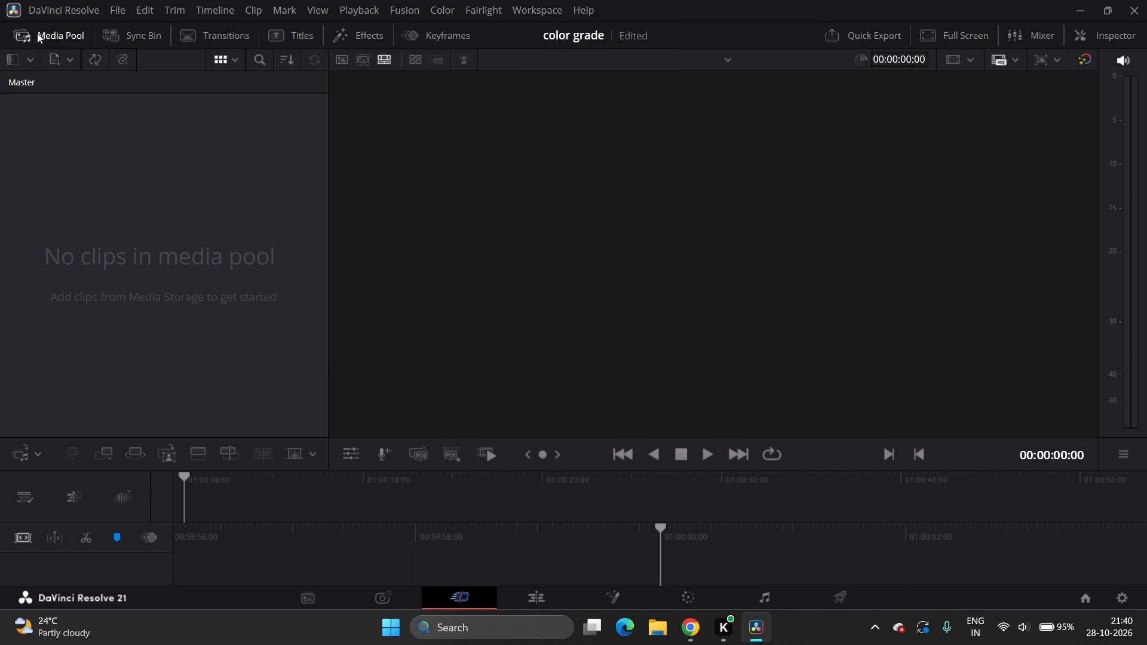
Look through the Edit, Photo, Color, Fusion, Deliver and Fairlight pages of the empty project, finishing on the Media page.
left_click(539, 604)
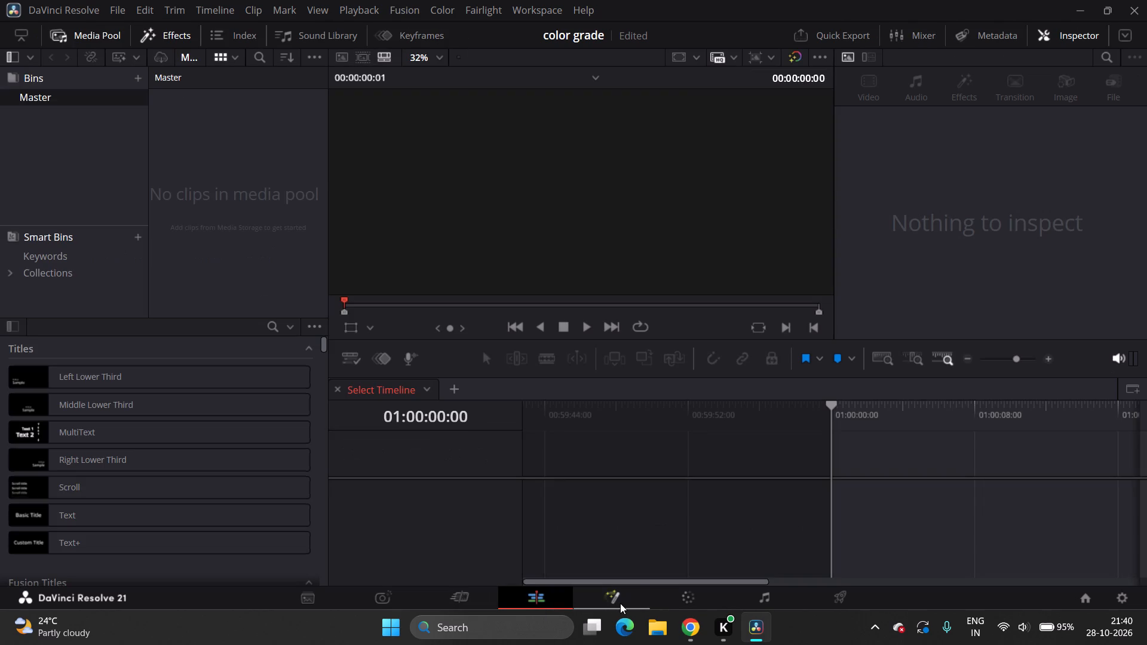
left_click(440, 604)
left_click(401, 602)
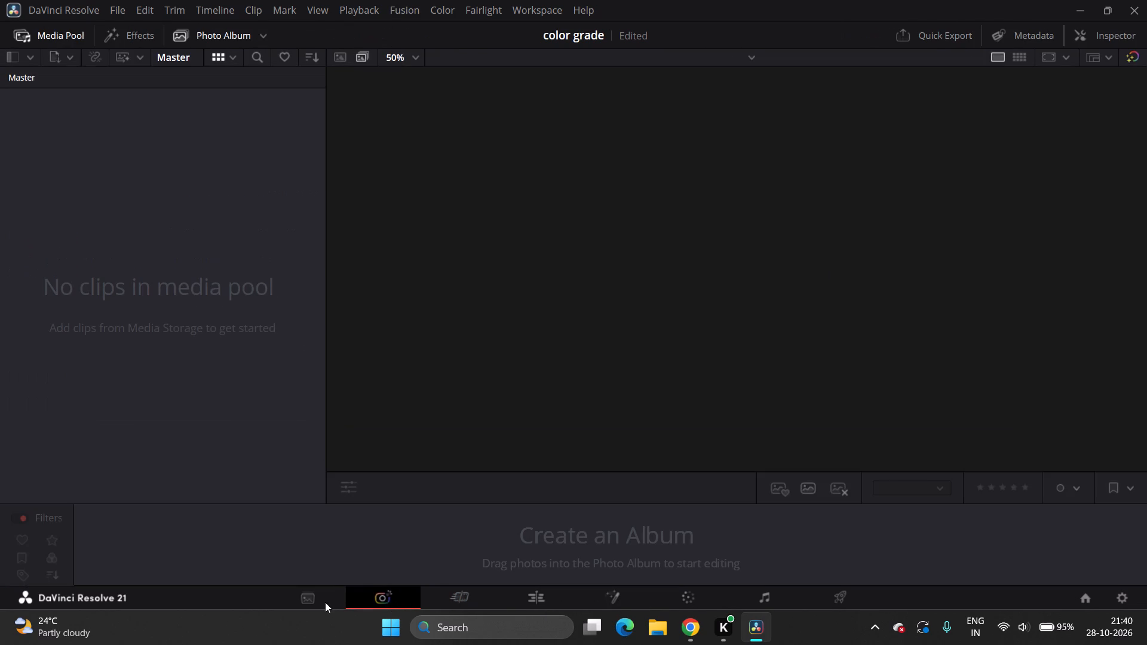
left_click(325, 602)
left_click(686, 599)
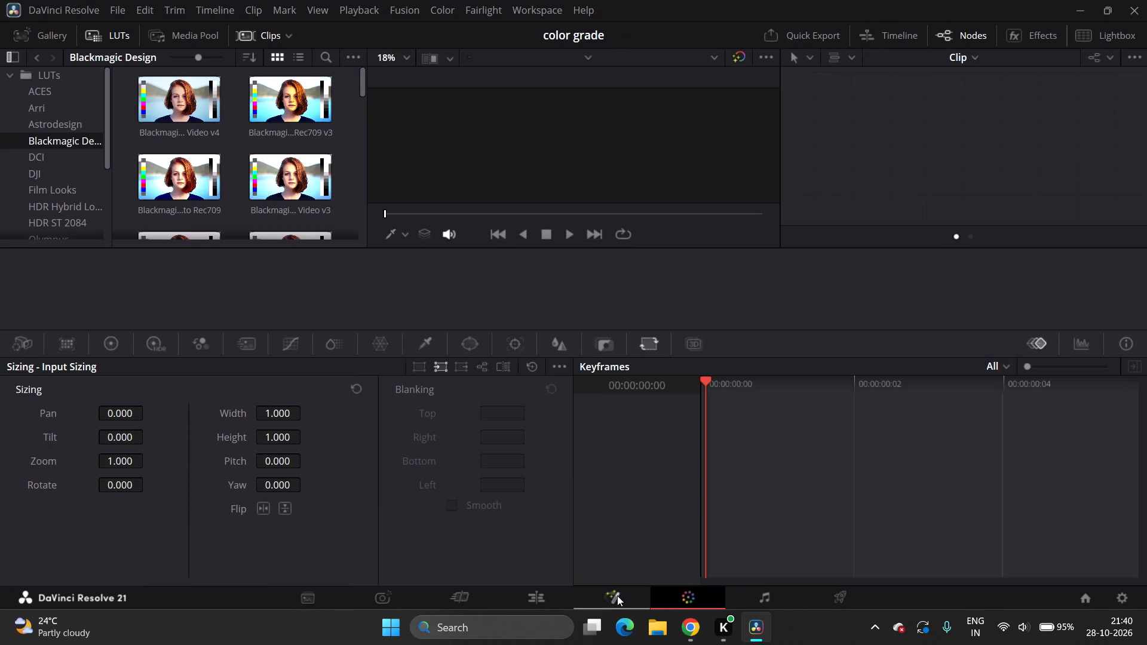
left_click(617, 595)
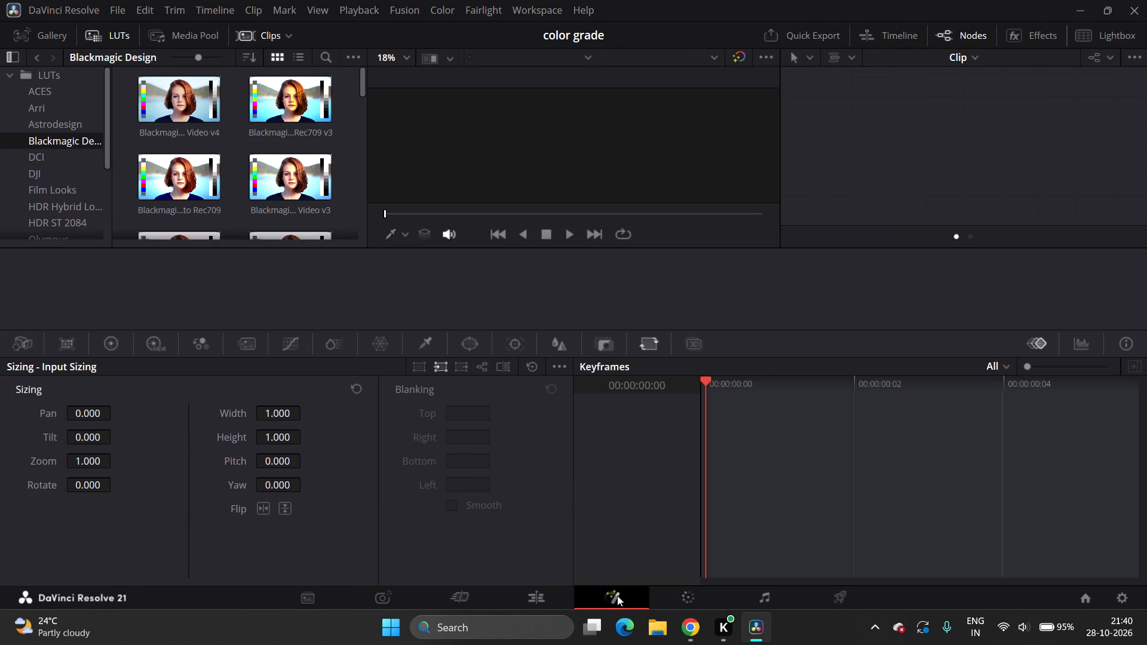
left_click(556, 596)
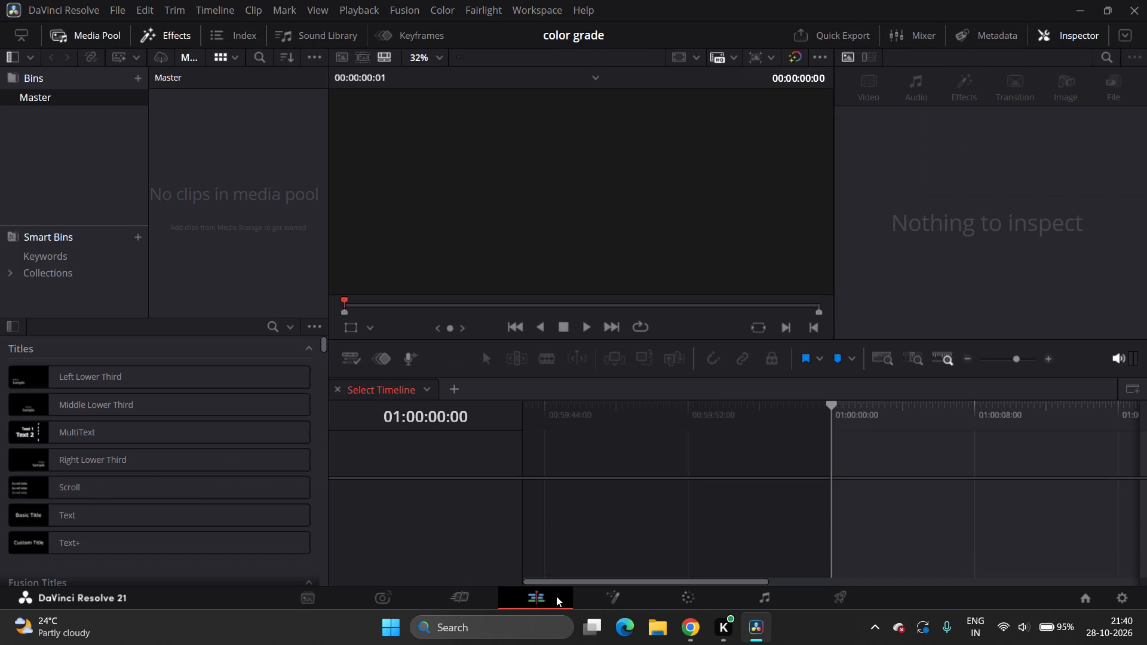
left_click(838, 598)
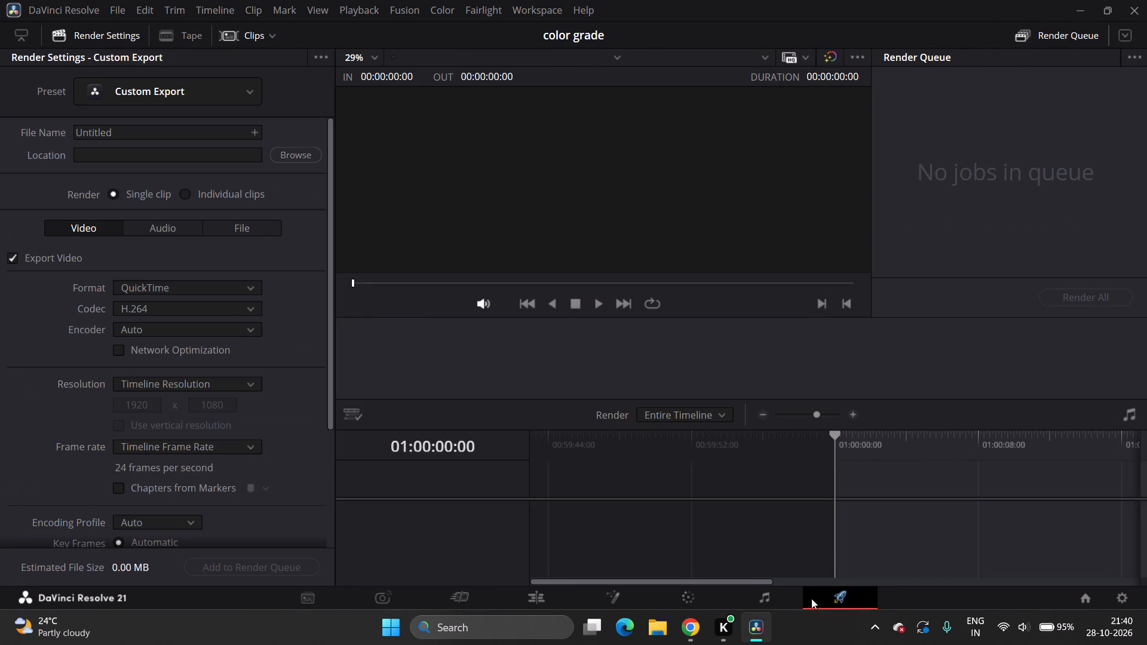
left_click(786, 600)
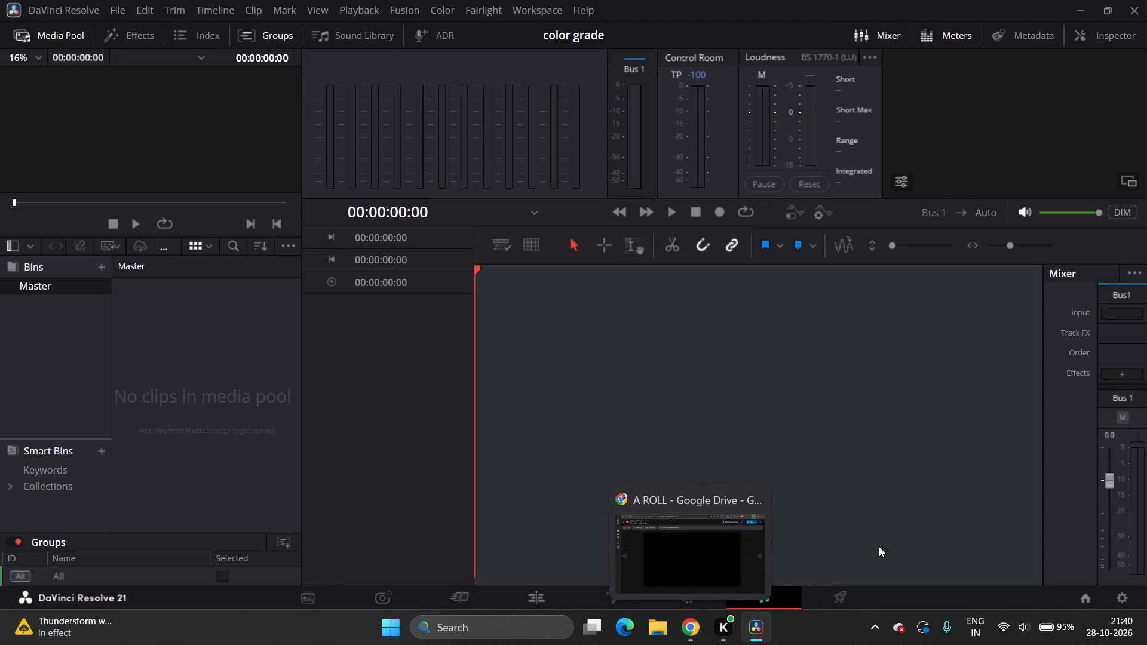
left_click(696, 601)
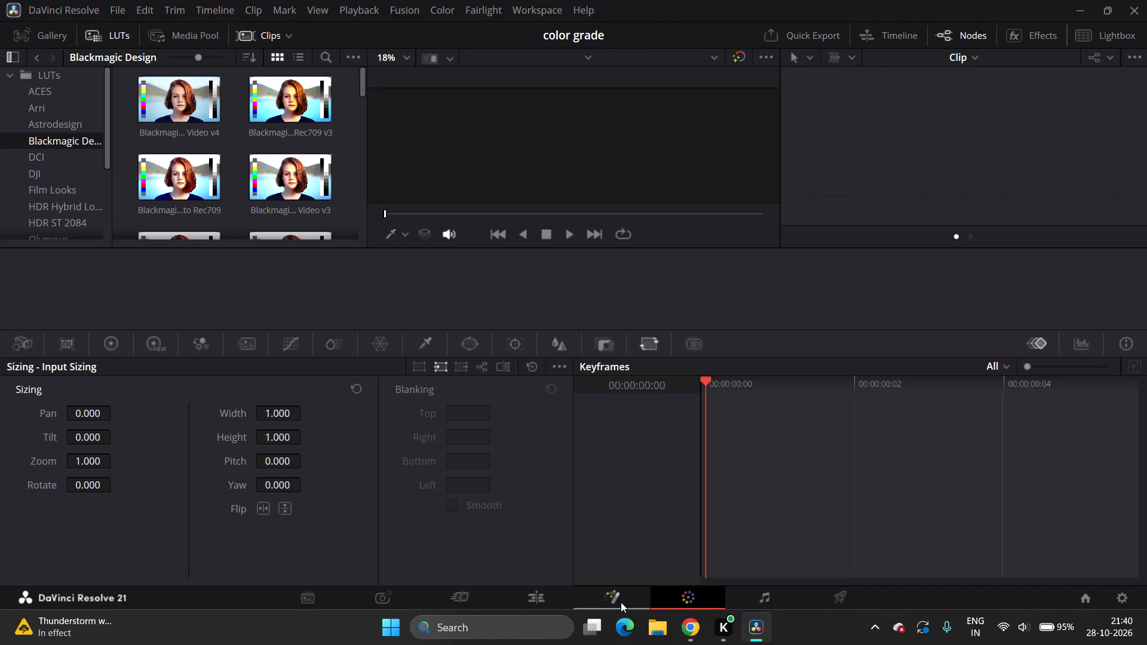
left_click(621, 602)
left_click(535, 594)
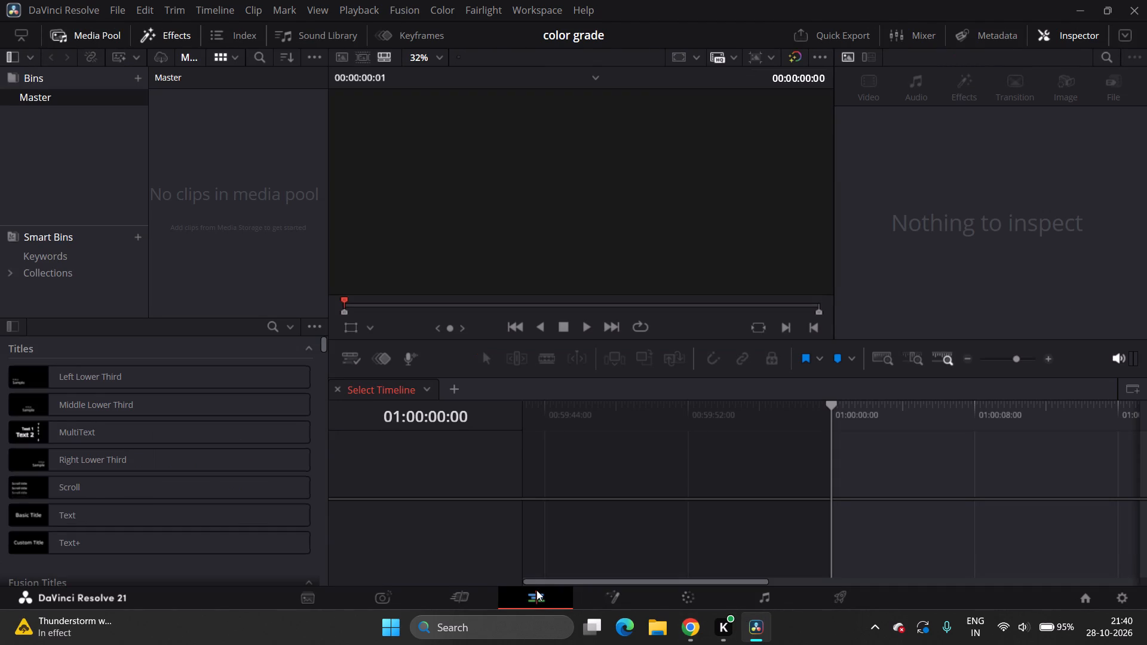
left_click(467, 594)
left_click(312, 592)
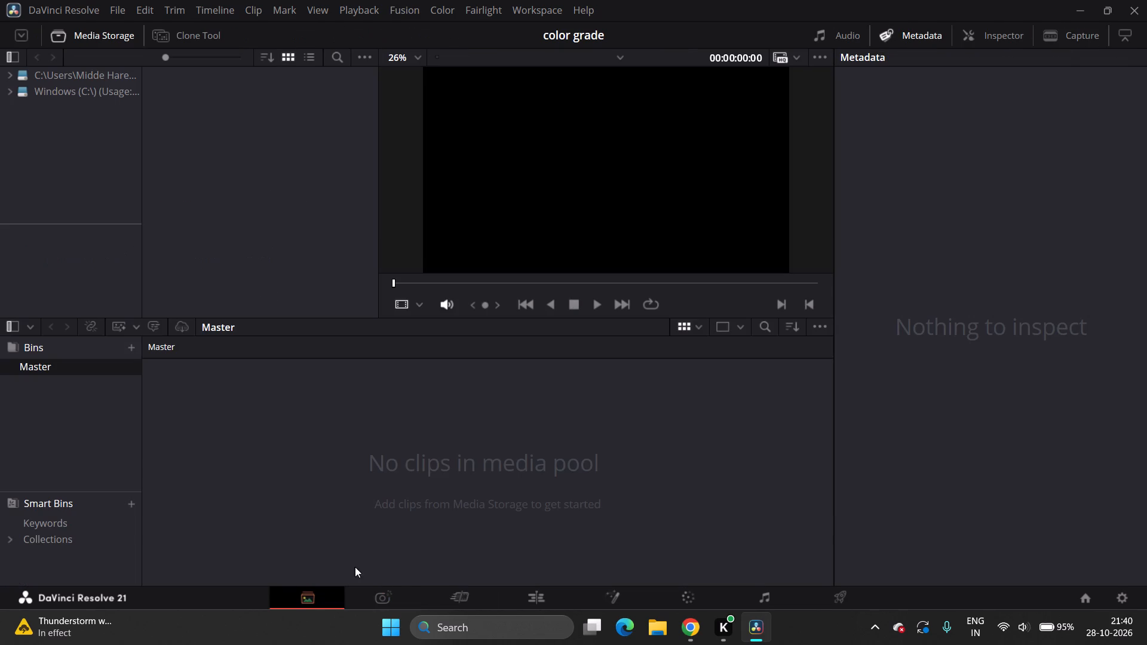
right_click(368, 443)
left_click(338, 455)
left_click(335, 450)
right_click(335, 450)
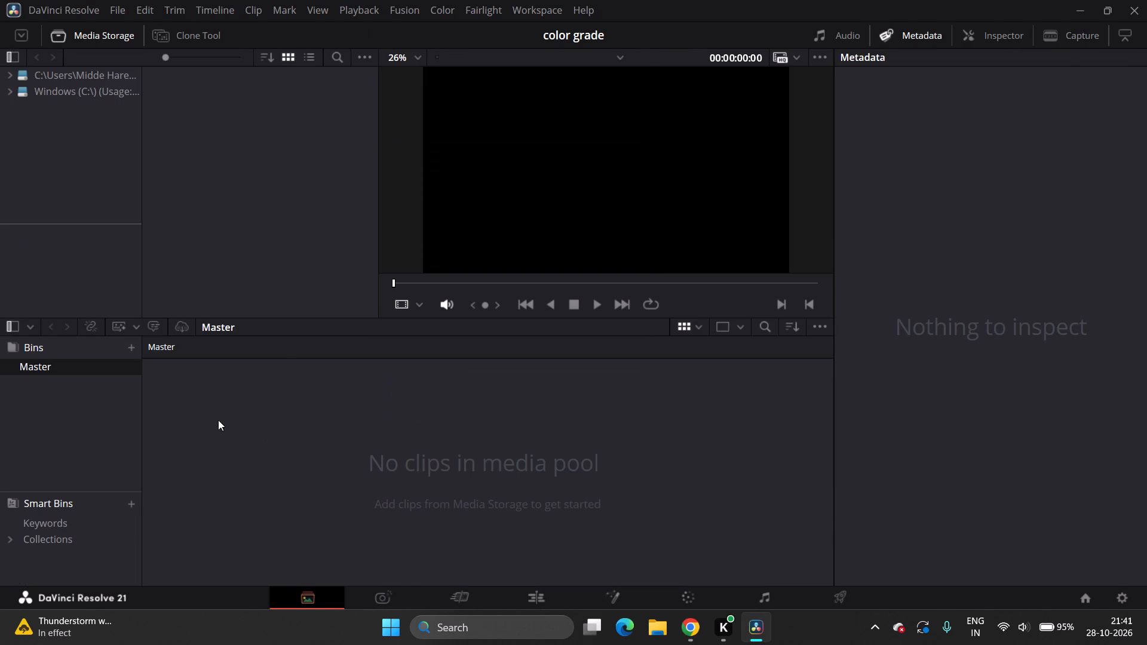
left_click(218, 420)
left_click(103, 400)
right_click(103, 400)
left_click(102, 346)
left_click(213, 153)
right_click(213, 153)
Bring the downloaded C6464 (1).MP4 from Chrome into the DaVinci Resolve media pool's Master bin and select it for preview.
left_click(682, 629)
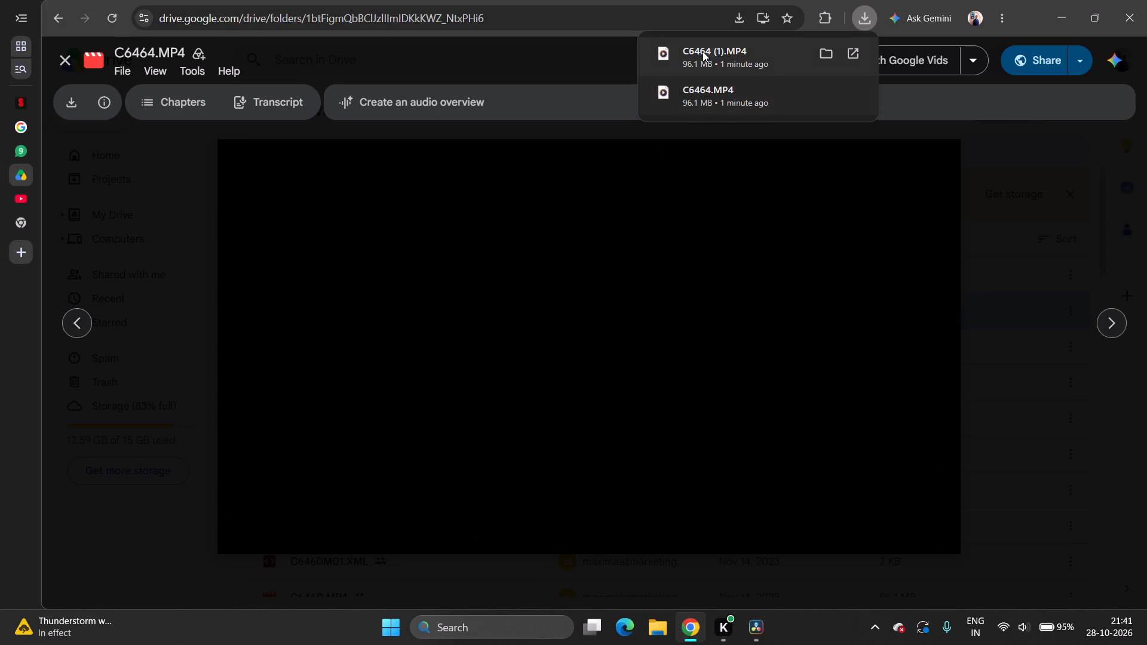
left_click_drag(703, 51, 539, 475)
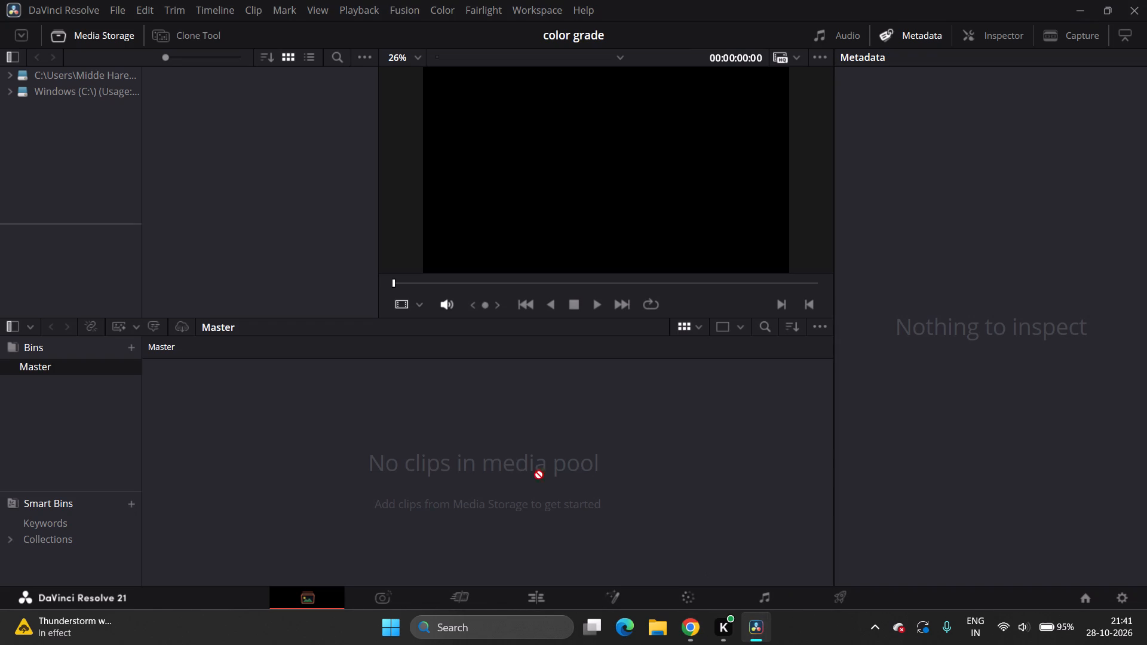
left_click_drag(539, 475, 498, 464)
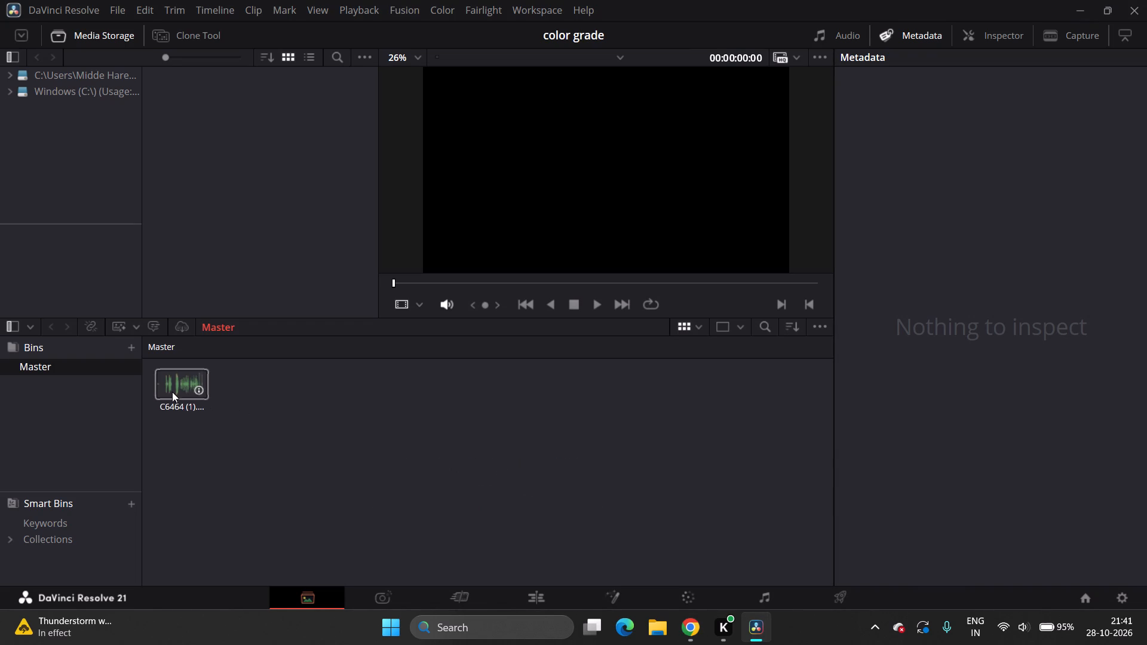
left_click(172, 391)
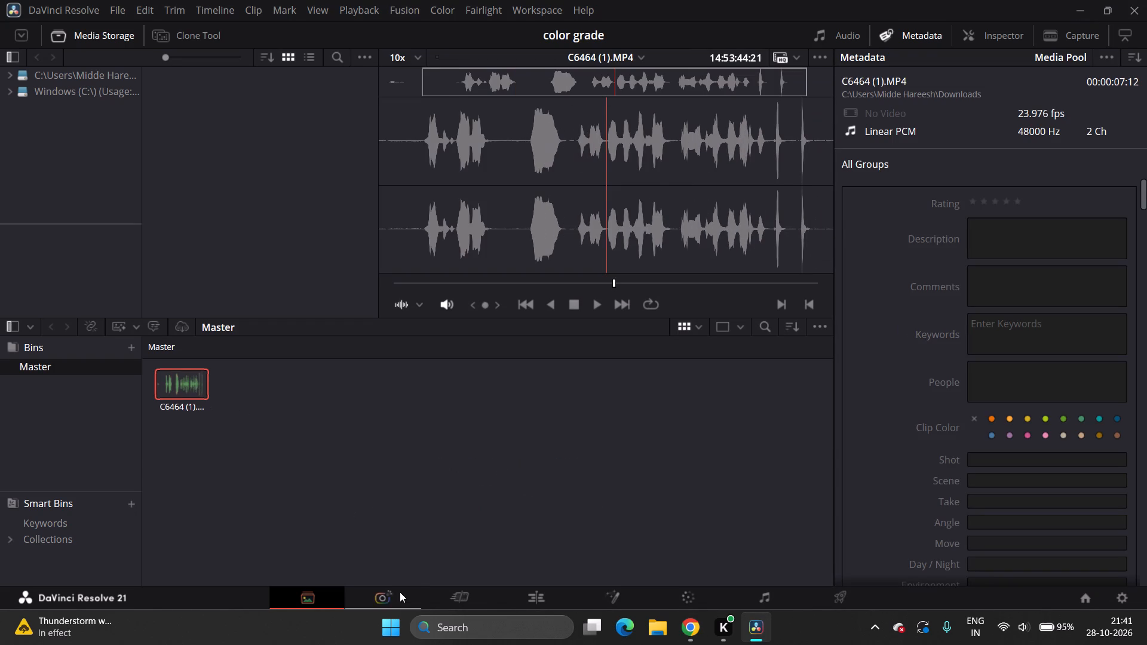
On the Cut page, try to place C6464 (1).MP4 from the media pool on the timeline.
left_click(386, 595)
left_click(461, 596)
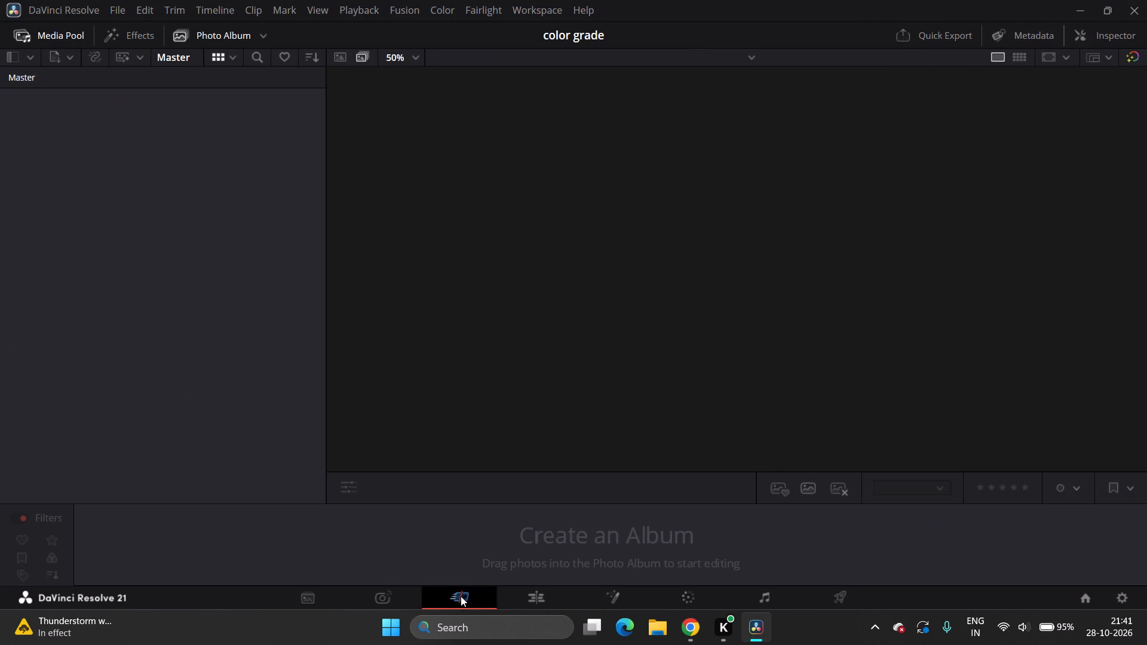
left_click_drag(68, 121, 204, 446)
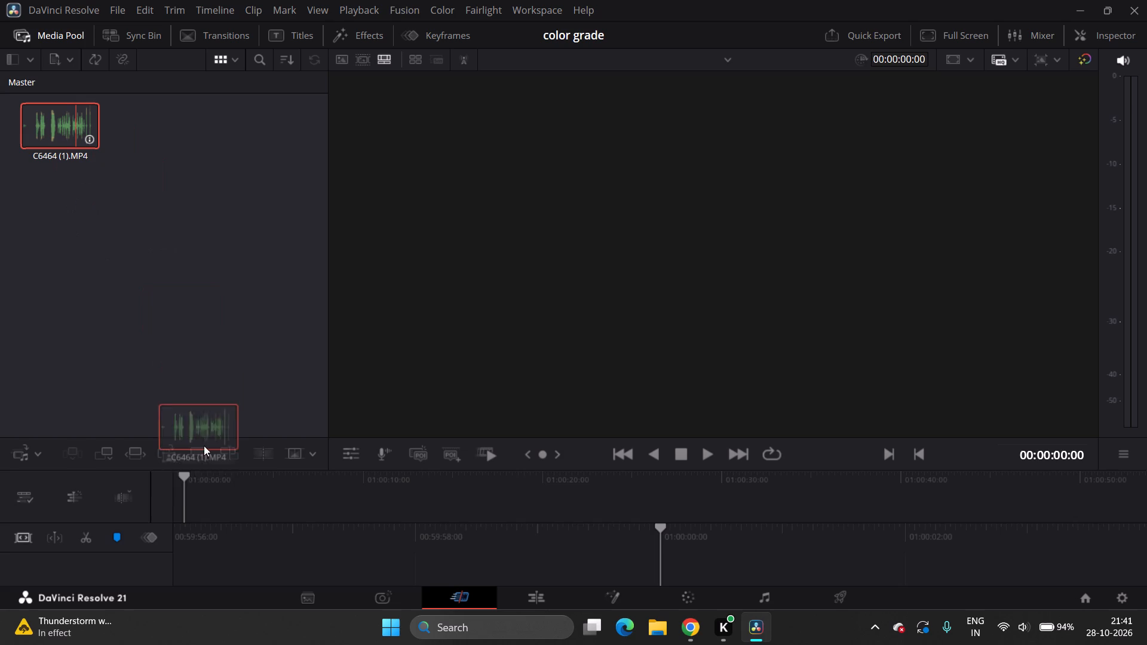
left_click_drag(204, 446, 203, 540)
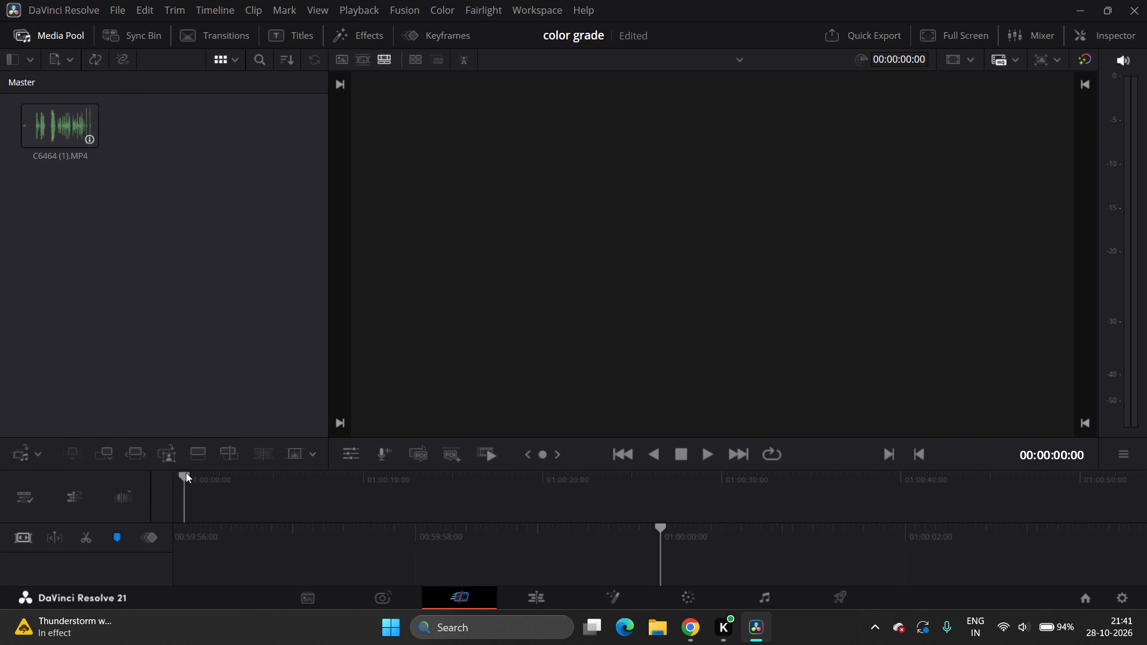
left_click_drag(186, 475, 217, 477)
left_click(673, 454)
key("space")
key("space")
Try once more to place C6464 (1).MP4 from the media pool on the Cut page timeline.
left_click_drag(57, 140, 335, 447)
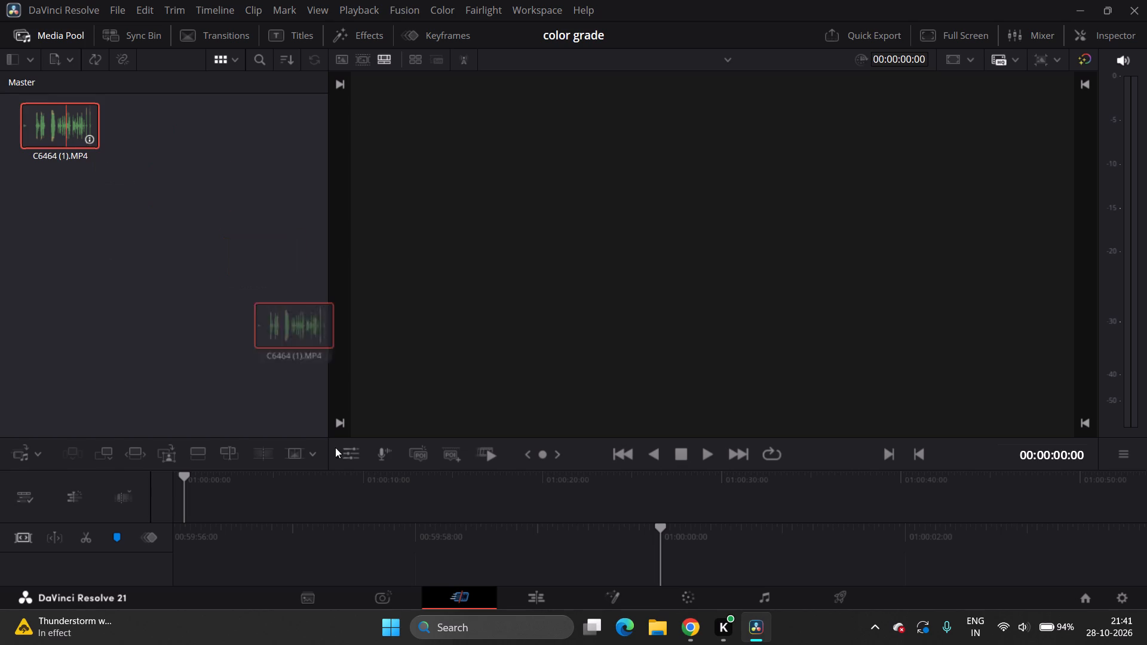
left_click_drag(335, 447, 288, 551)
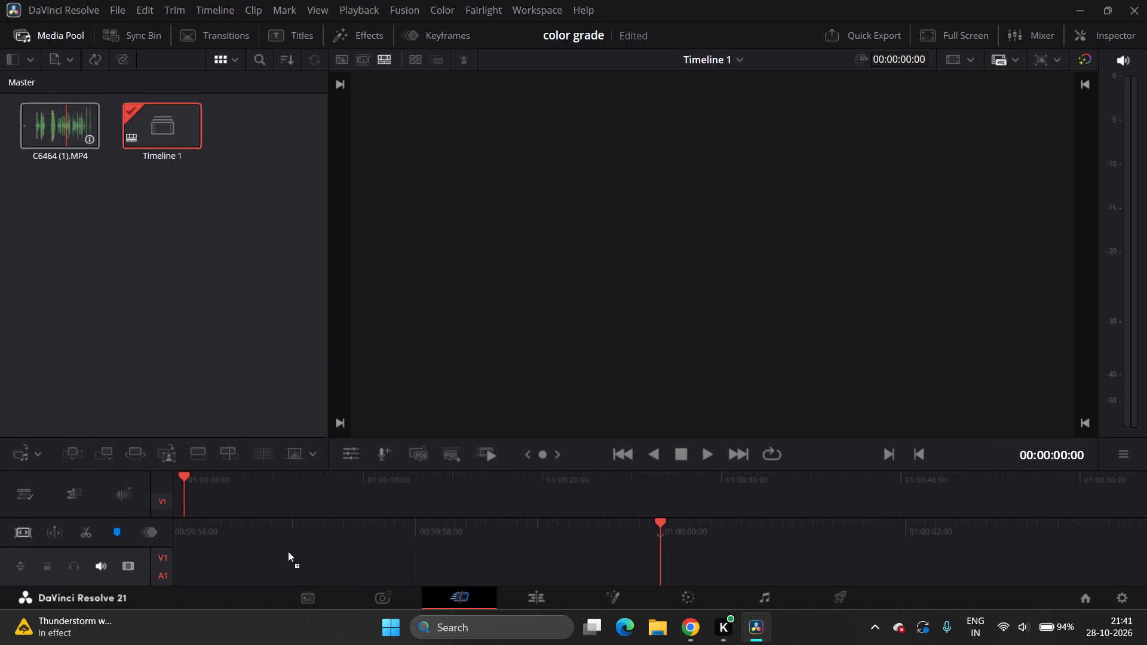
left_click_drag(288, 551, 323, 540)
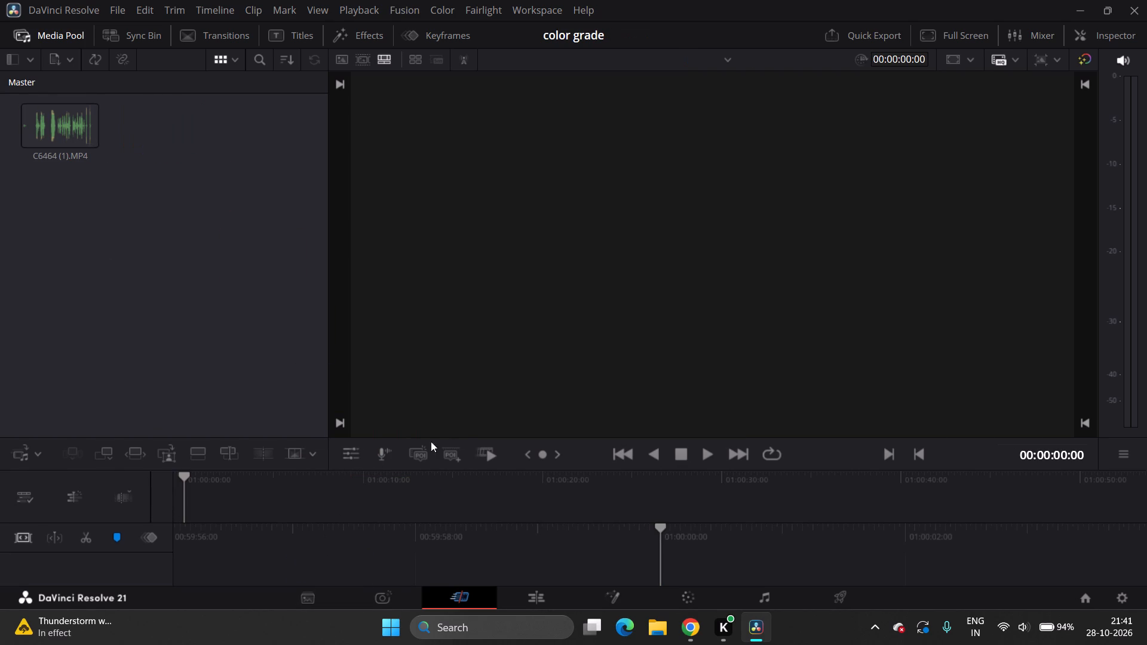
Make the Cut page's timeline area taller by reducing the height of the viewer and media pool.
left_click_drag(480, 471, 473, 376)
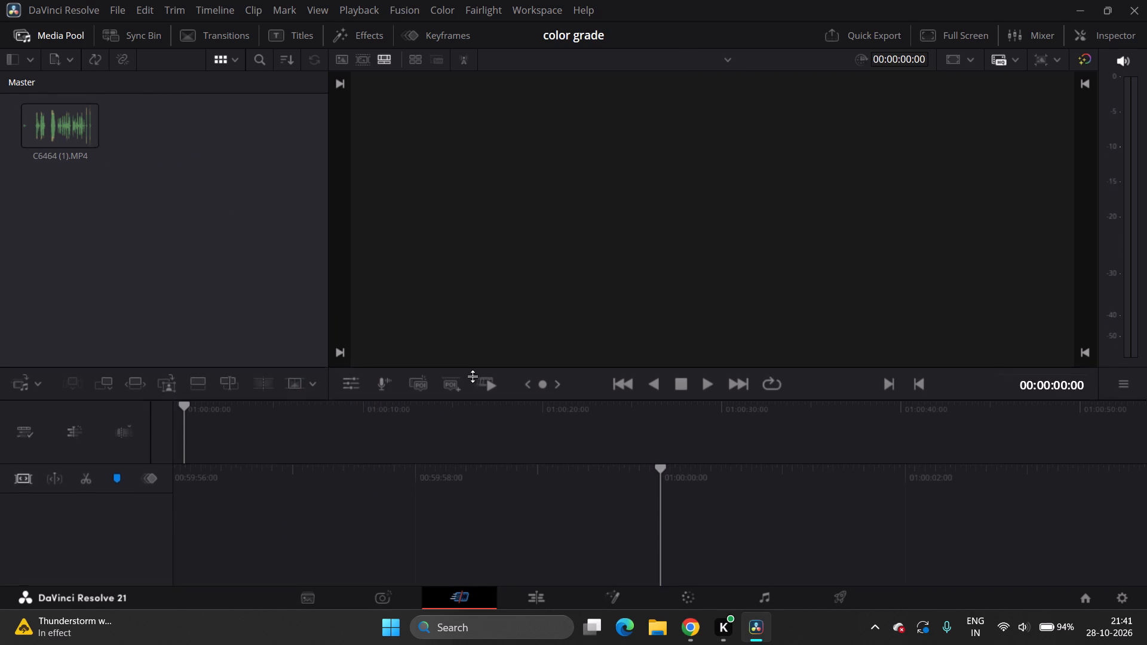
left_click_drag(473, 376, 473, 369)
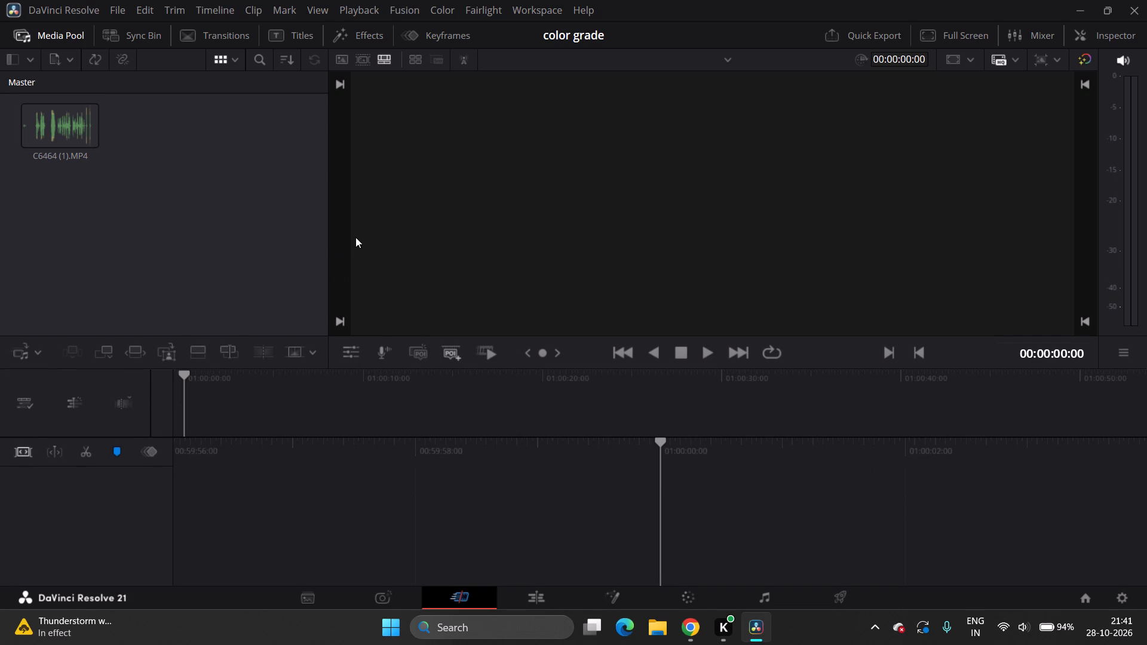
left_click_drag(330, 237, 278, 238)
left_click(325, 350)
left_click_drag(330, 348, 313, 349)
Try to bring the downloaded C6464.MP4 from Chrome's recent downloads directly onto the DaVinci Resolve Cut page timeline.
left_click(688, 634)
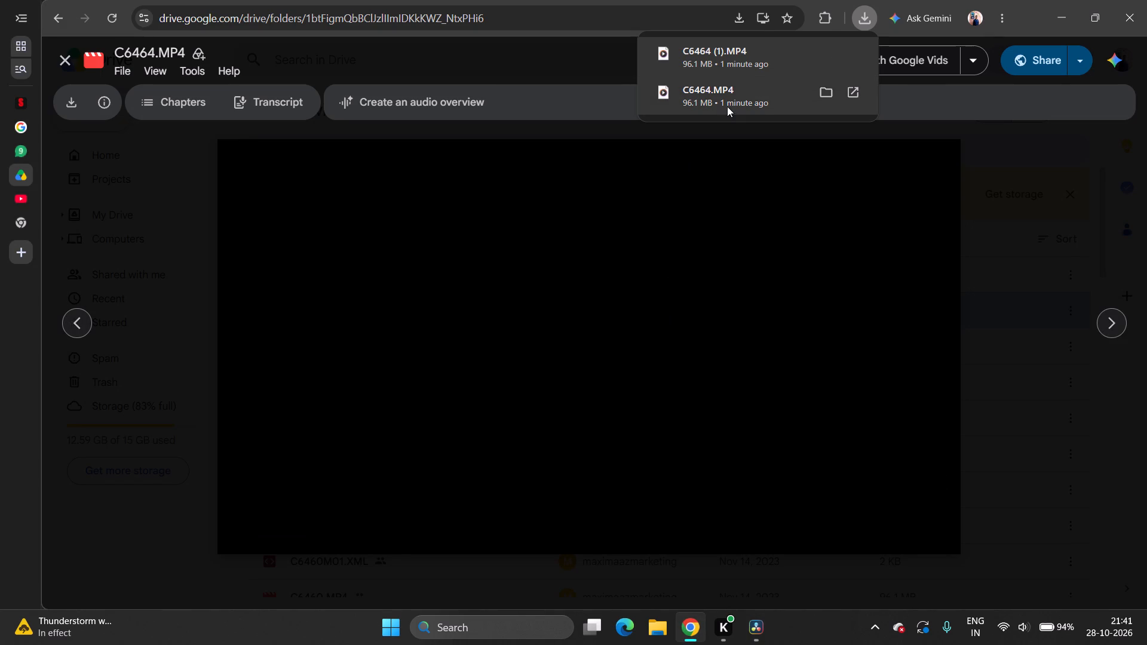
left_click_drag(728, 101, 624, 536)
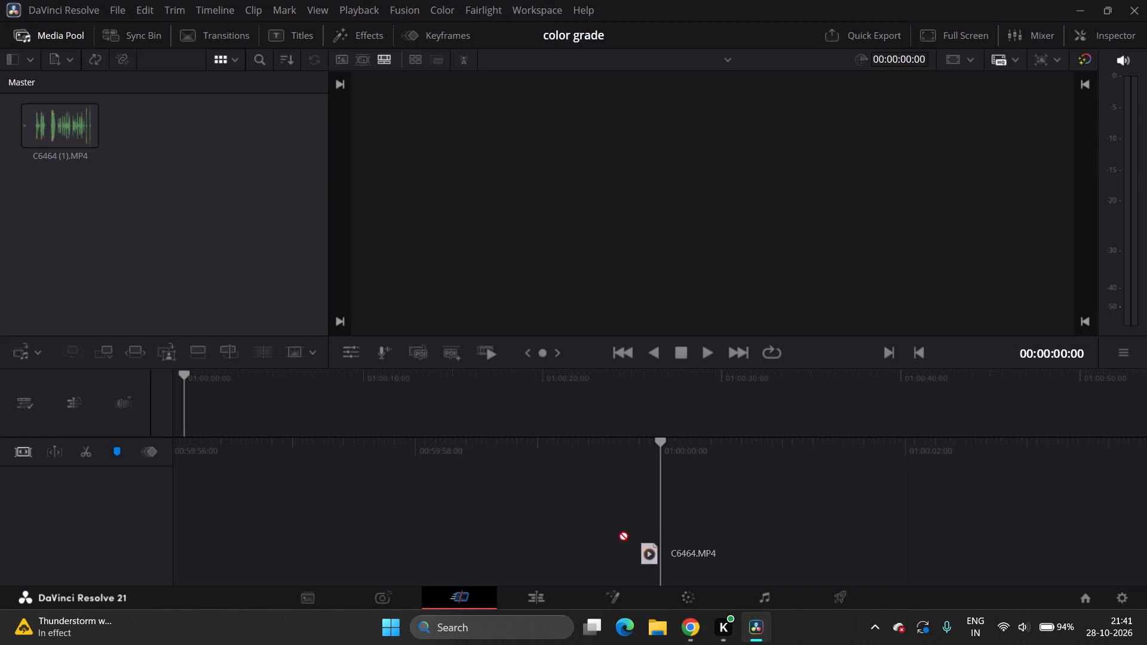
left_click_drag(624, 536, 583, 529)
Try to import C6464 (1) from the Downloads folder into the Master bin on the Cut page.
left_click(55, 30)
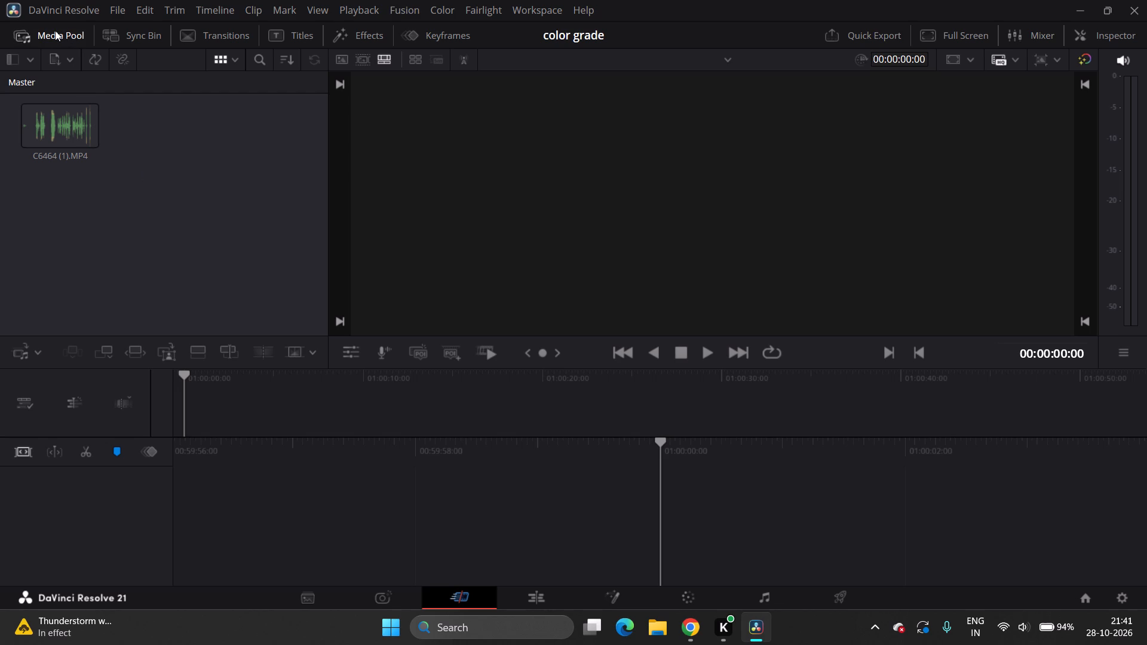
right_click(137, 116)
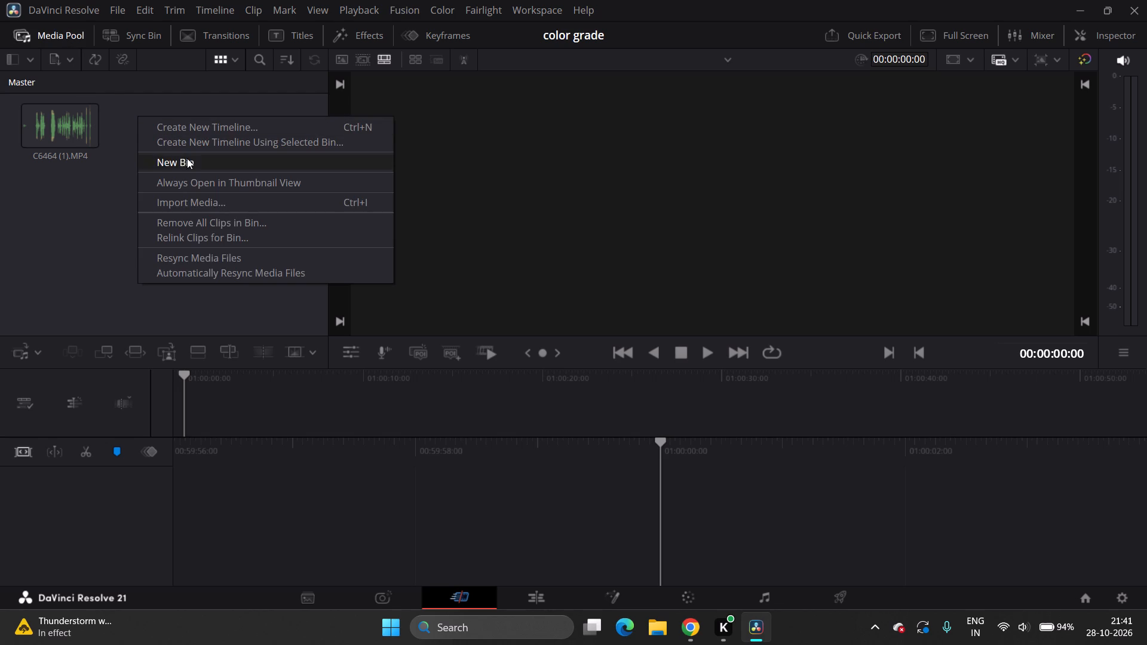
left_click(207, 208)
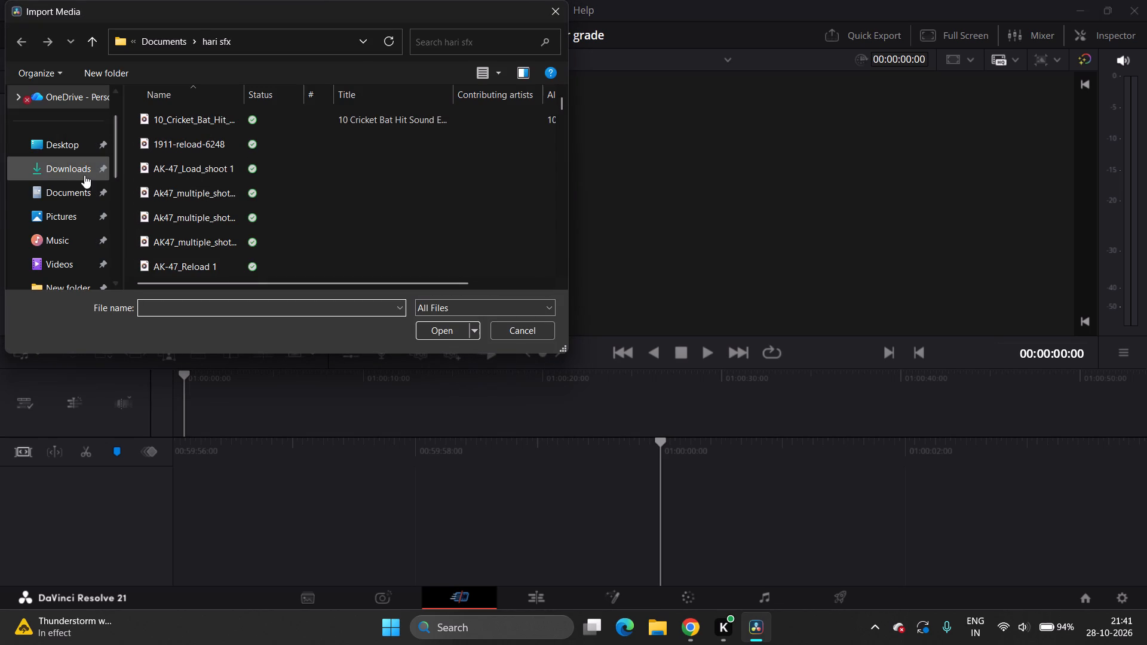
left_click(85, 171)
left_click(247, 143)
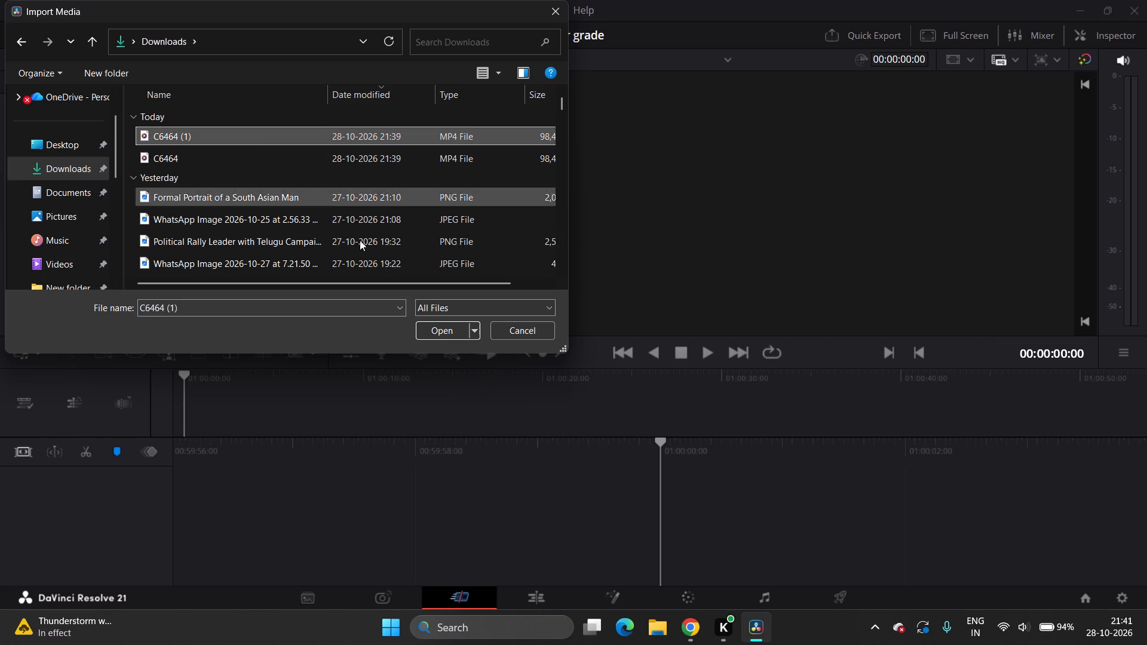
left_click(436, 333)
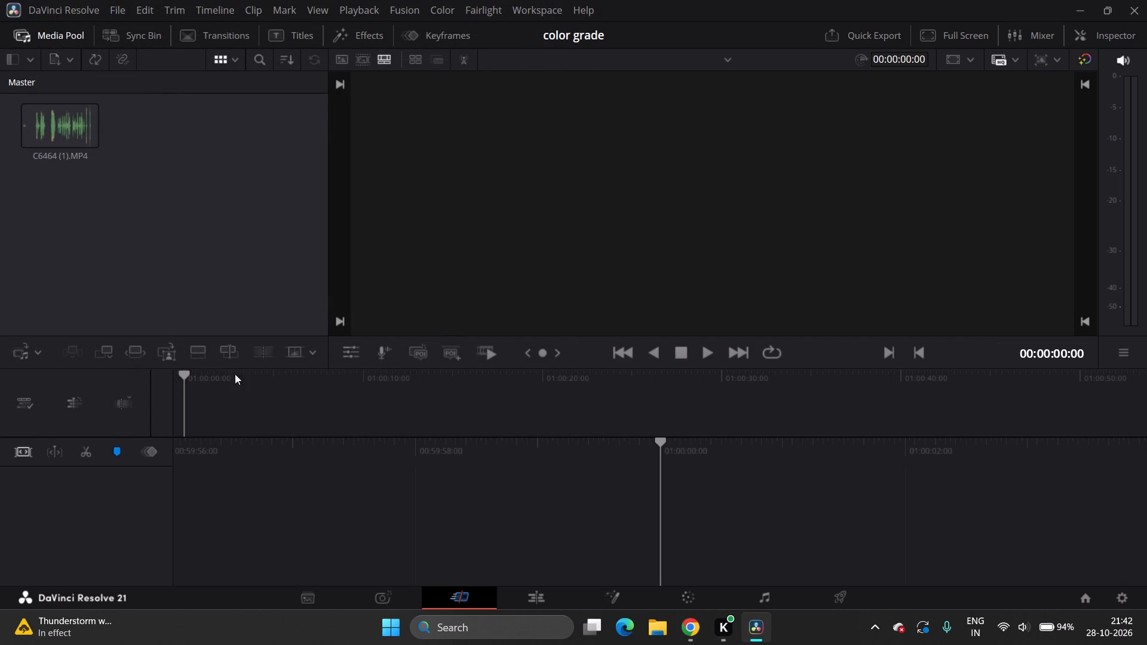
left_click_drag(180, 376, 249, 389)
On the Edit page, import C6464 from the Downloads folder into the Master bin.
left_click(532, 601)
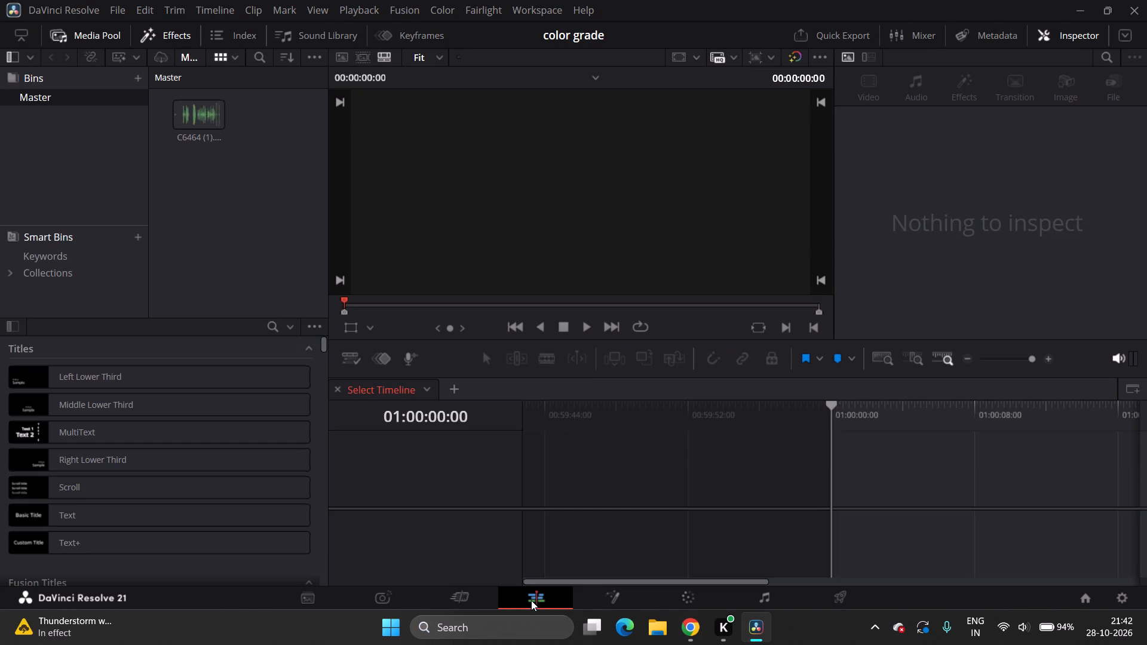
right_click(237, 230)
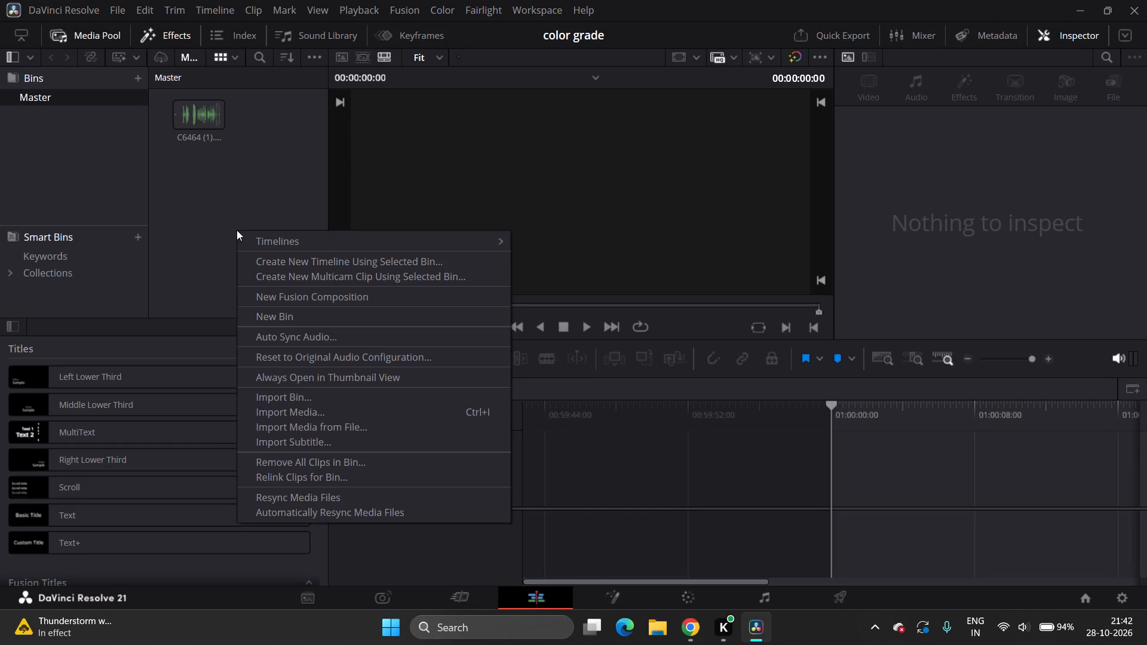
left_click(330, 406)
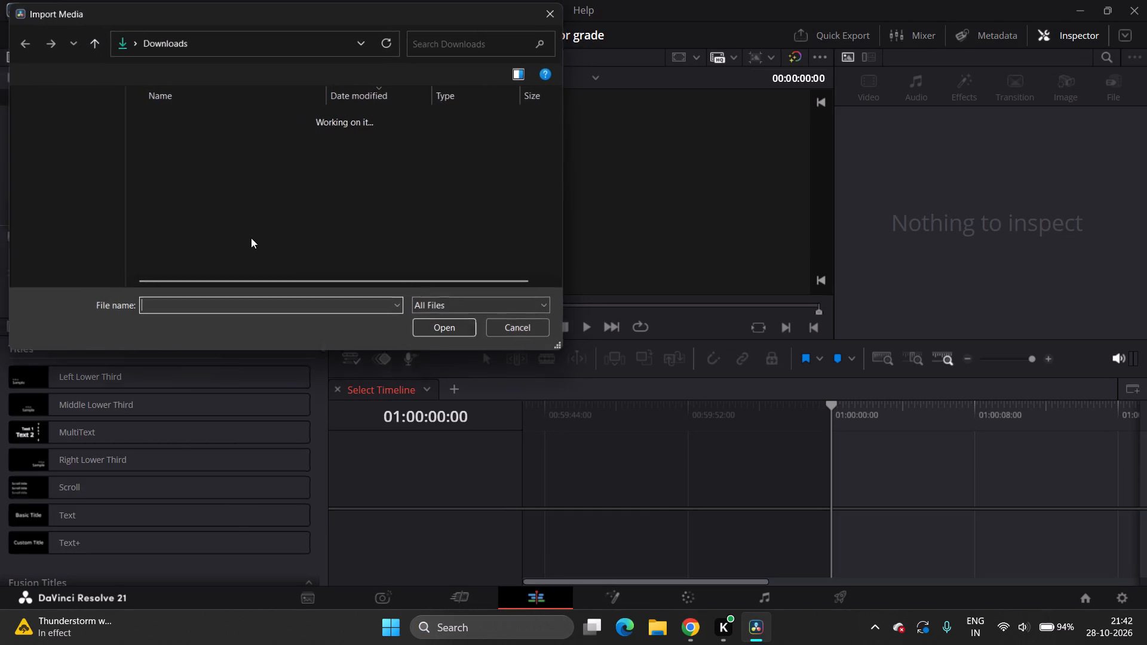
left_click(183, 161)
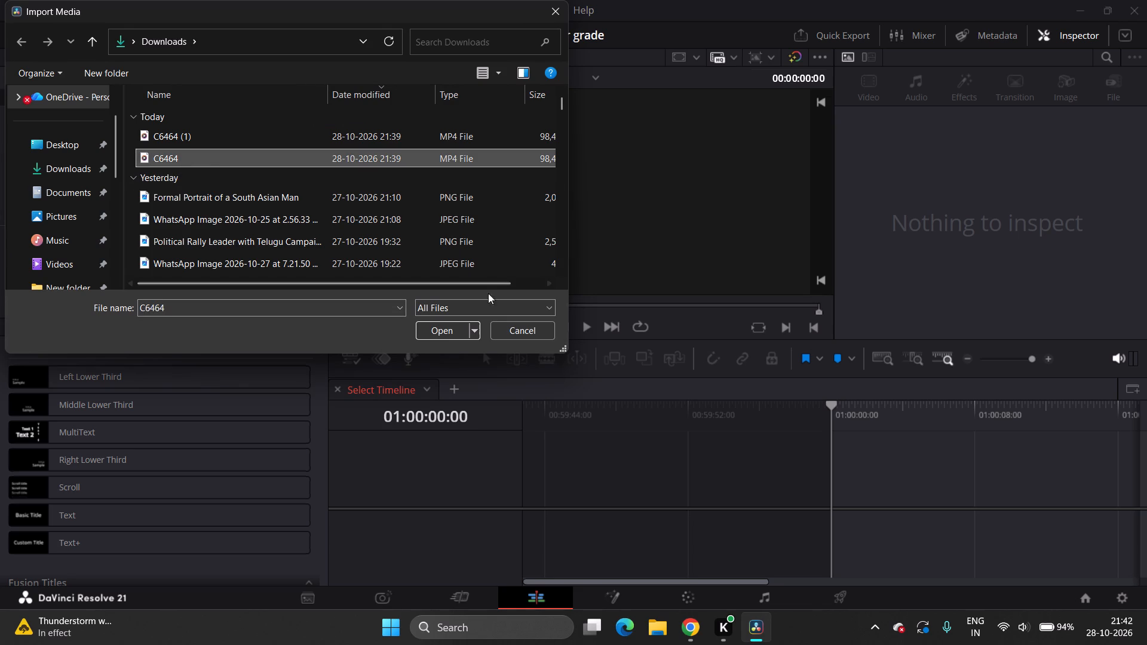
left_click(447, 330)
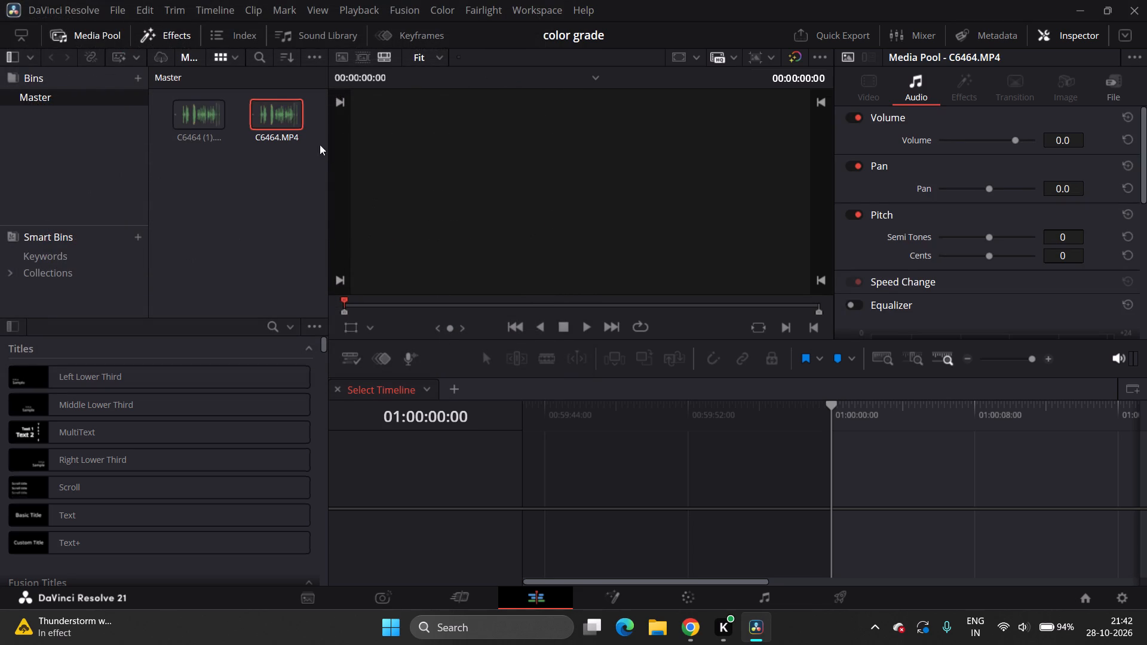
Place C6464.MP4 from the Master bin on a new timeline, starting at 01:00:00:00.
left_click_drag(272, 115, 487, 433)
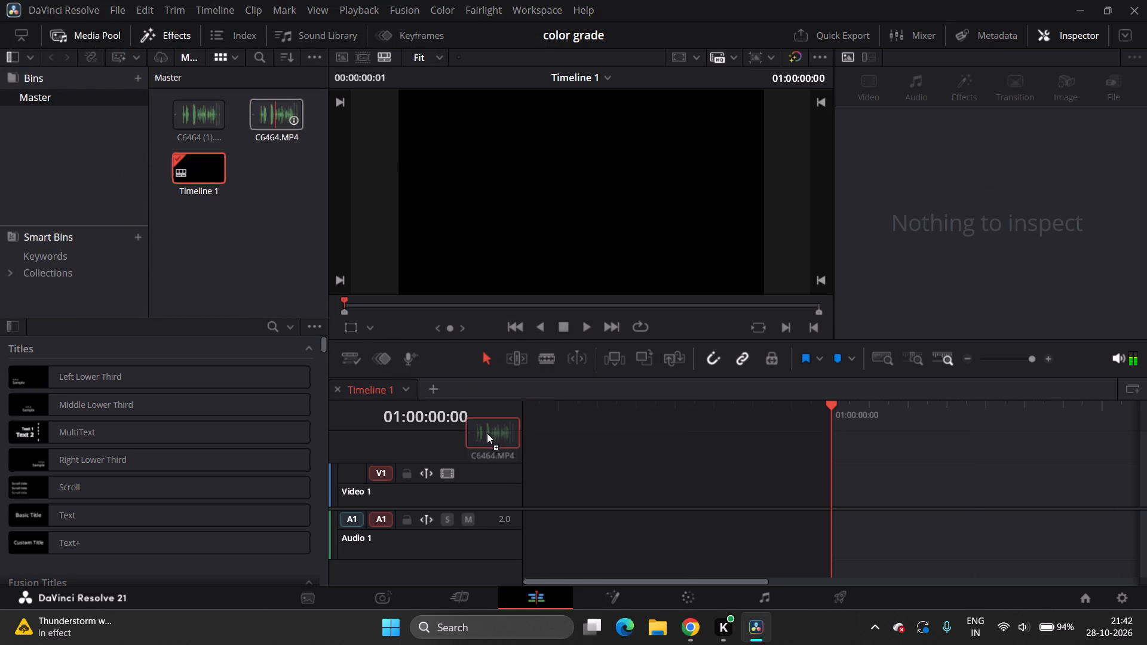
left_click_drag(487, 433, 849, 470)
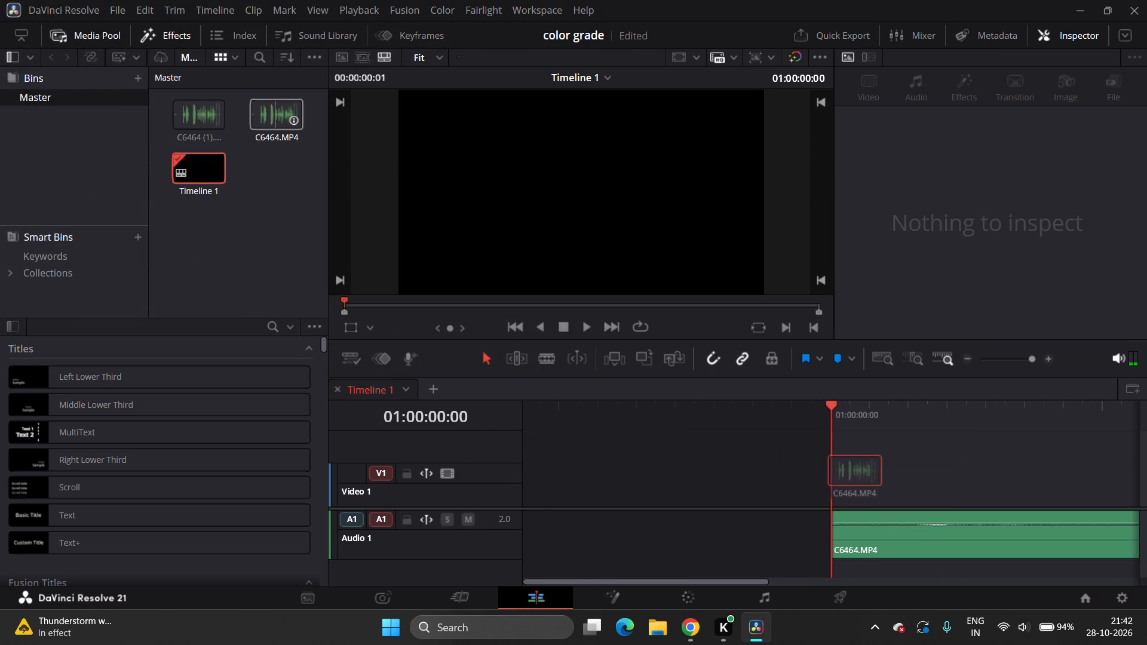
left_click_drag(849, 470, 844, 471)
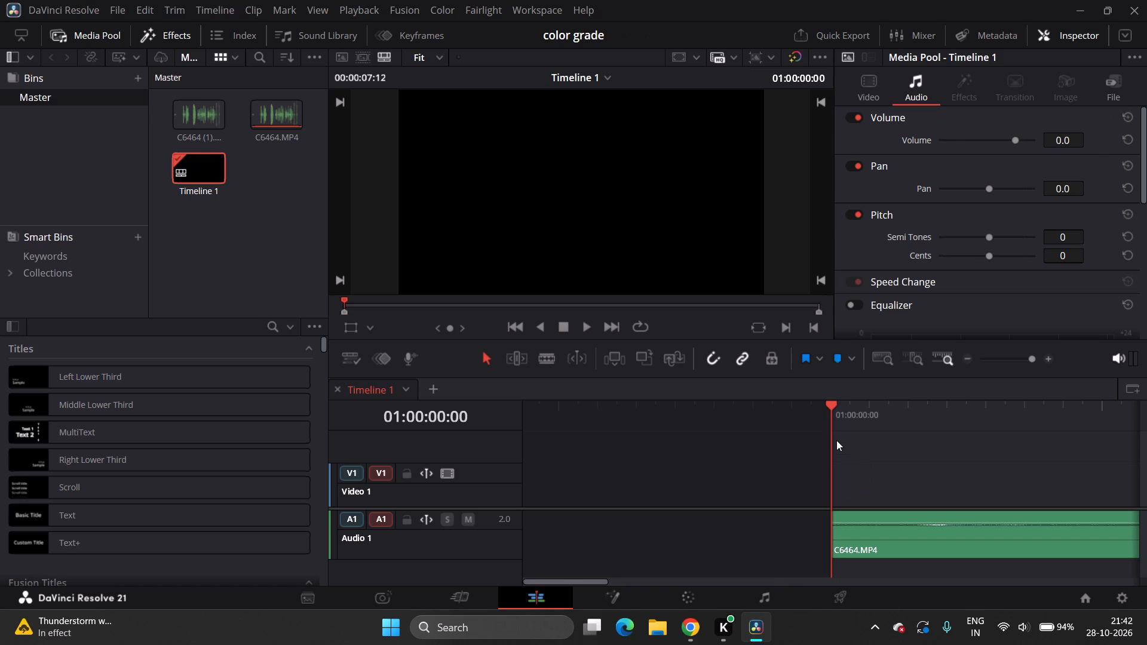
Play the opening seconds of Timeline 1 to check the picture and sound of C6464.MP4.
left_click(560, 325)
left_click(560, 325)
key("space")
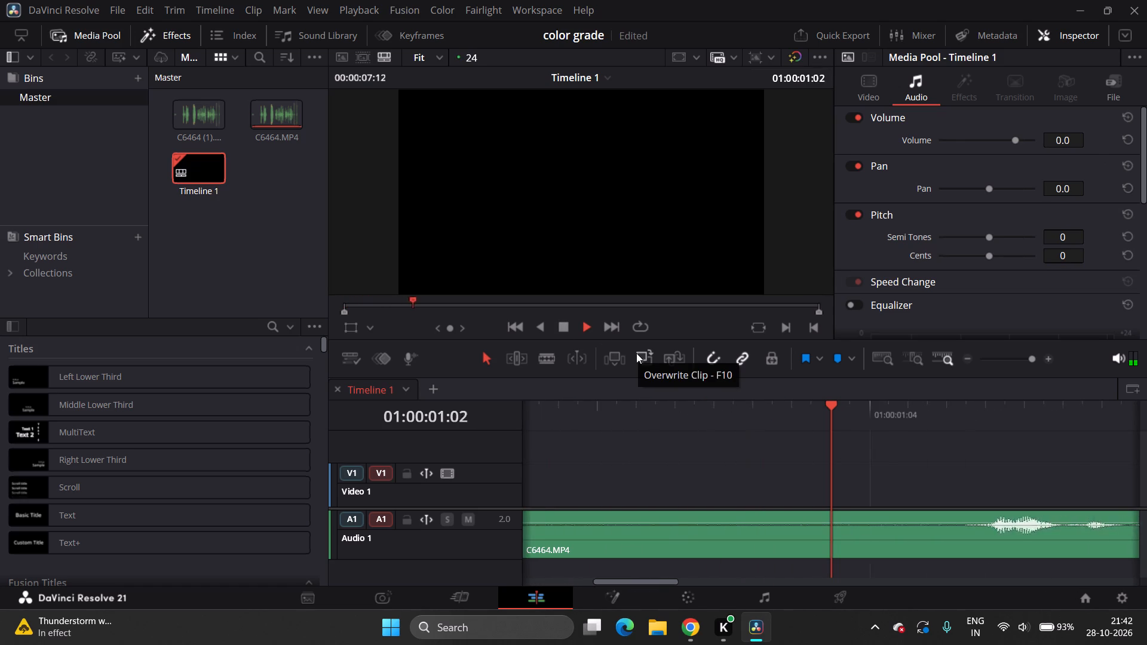
key("space")
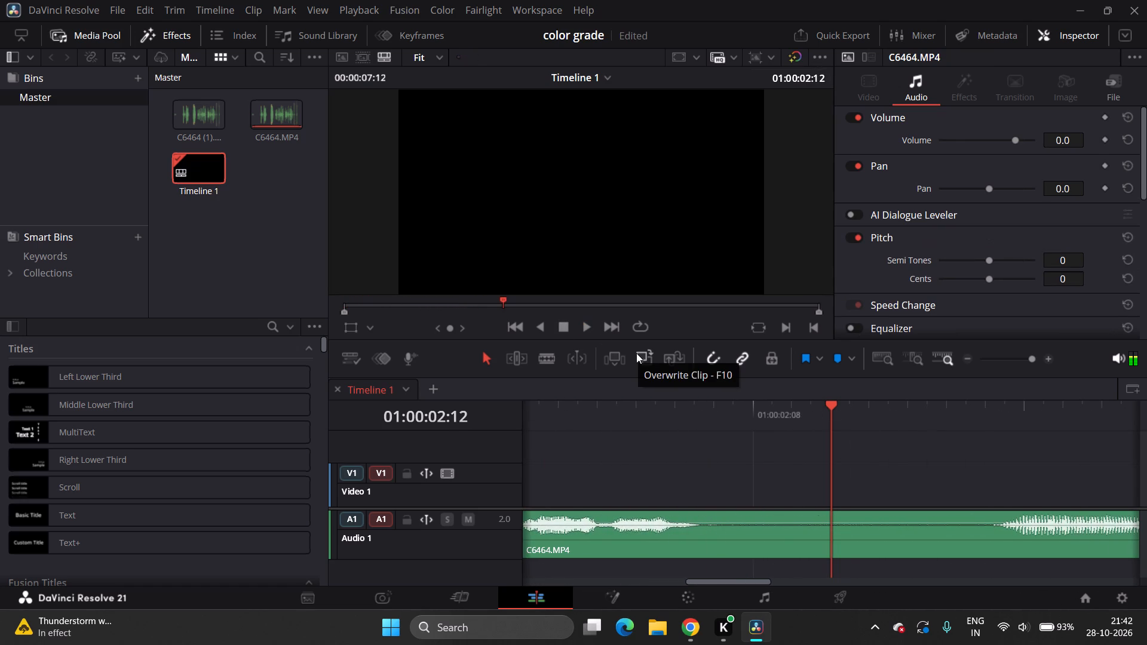
key("space")
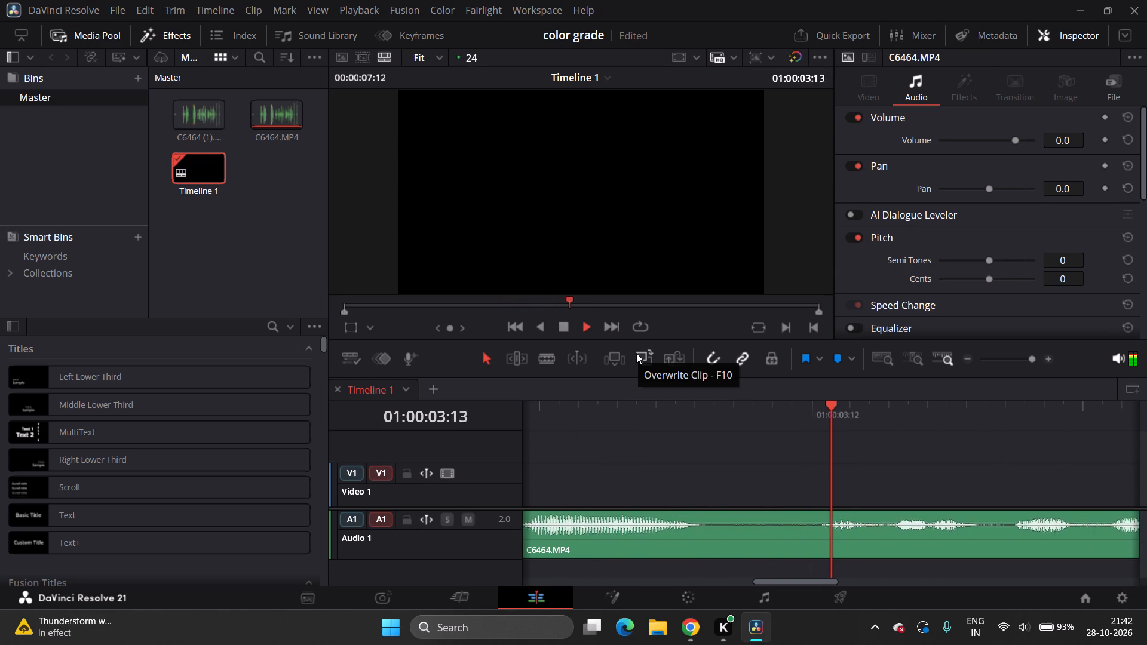
key("space")
key("space")
key("space")
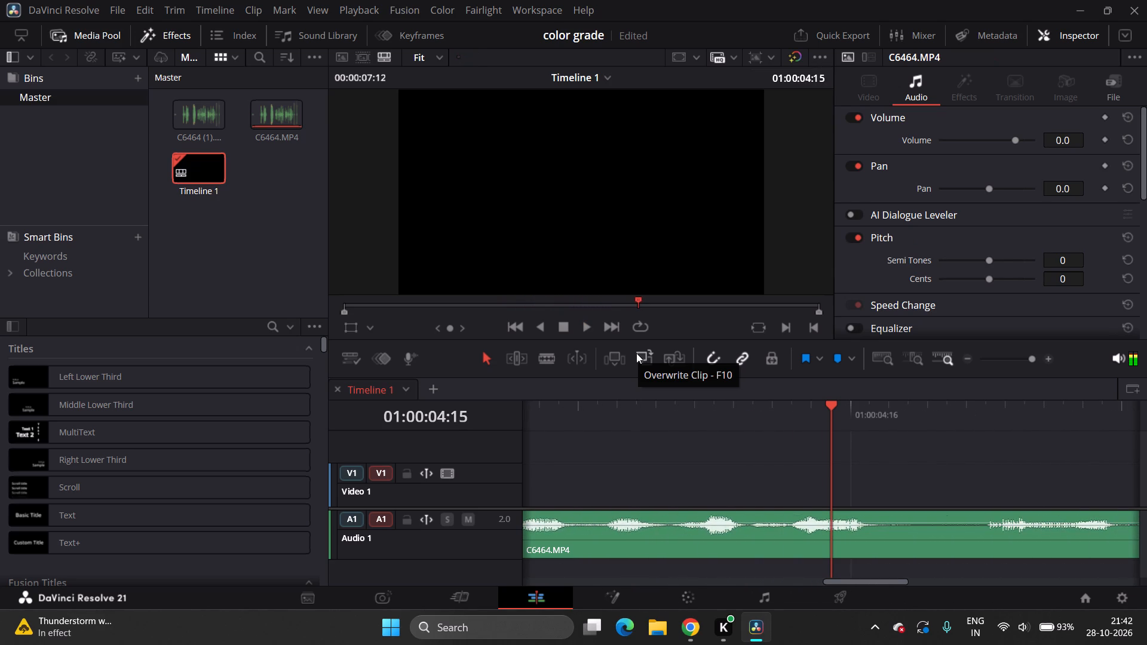
Switch to Chrome and close the C6464.MP4 preview to return to the A ROLL folder in Google Drive.
left_click(1081, 4)
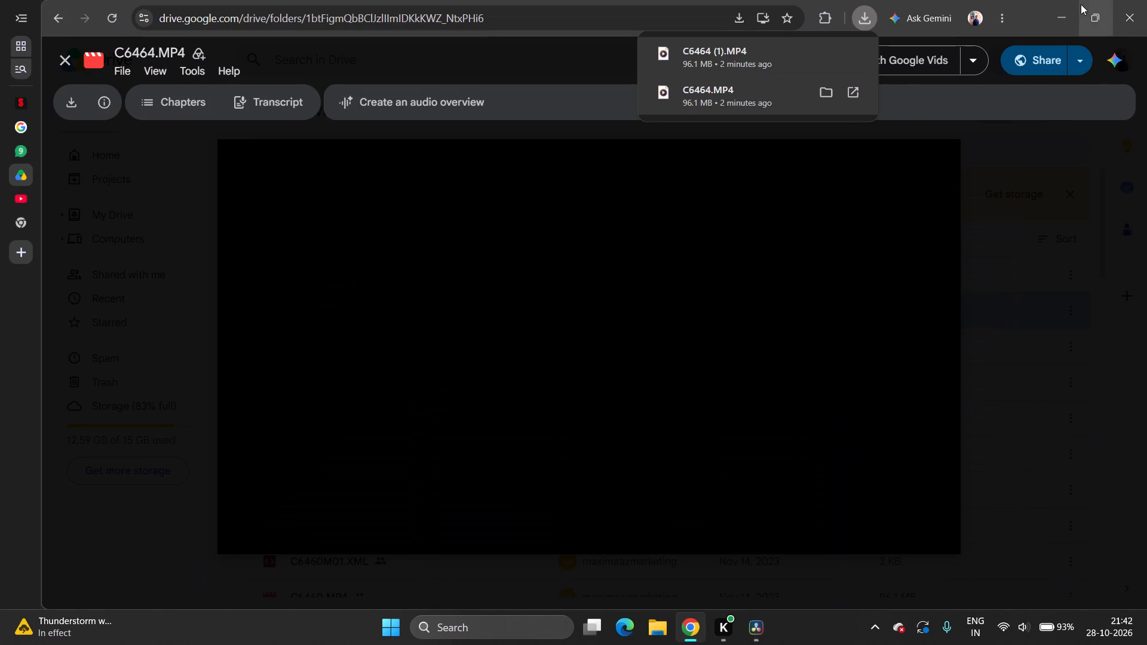
left_click(1010, 192)
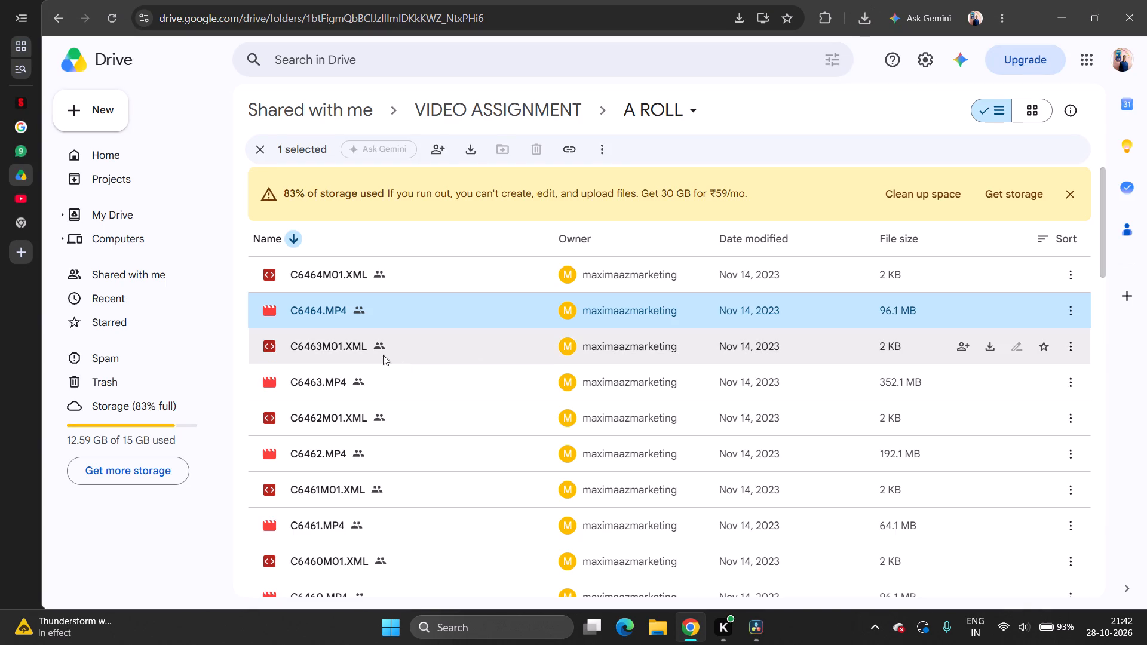
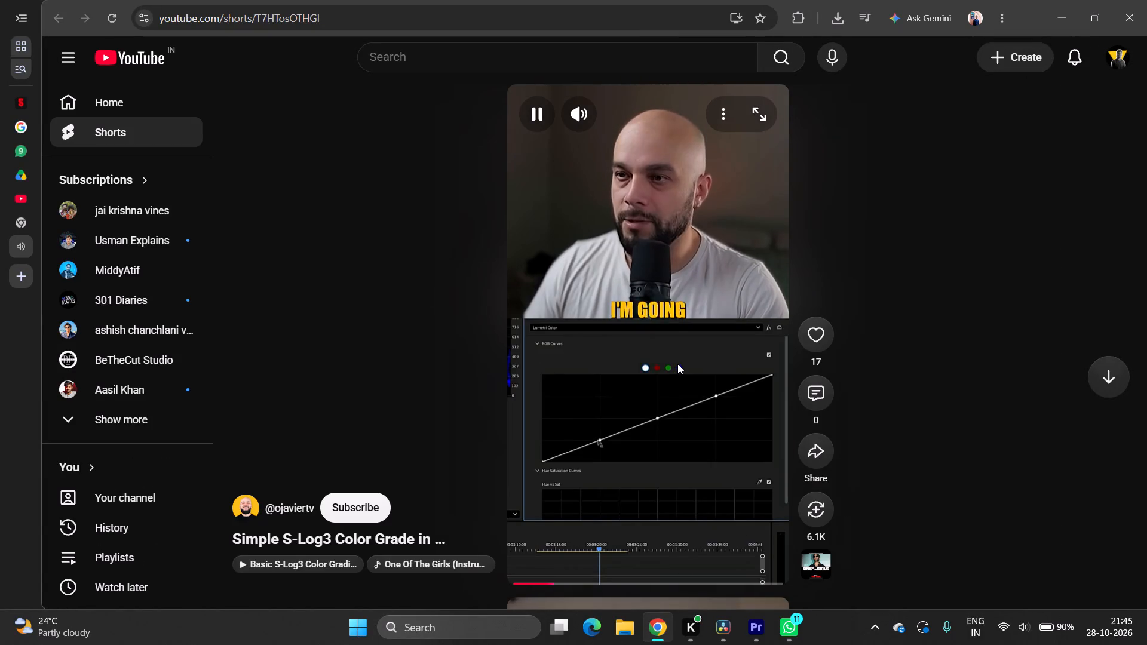
Pause the color grading short, switch to Adobe Premiere, and create a new bin with an adjustment layer inside it.
left_click(677, 364)
left_click(771, 629)
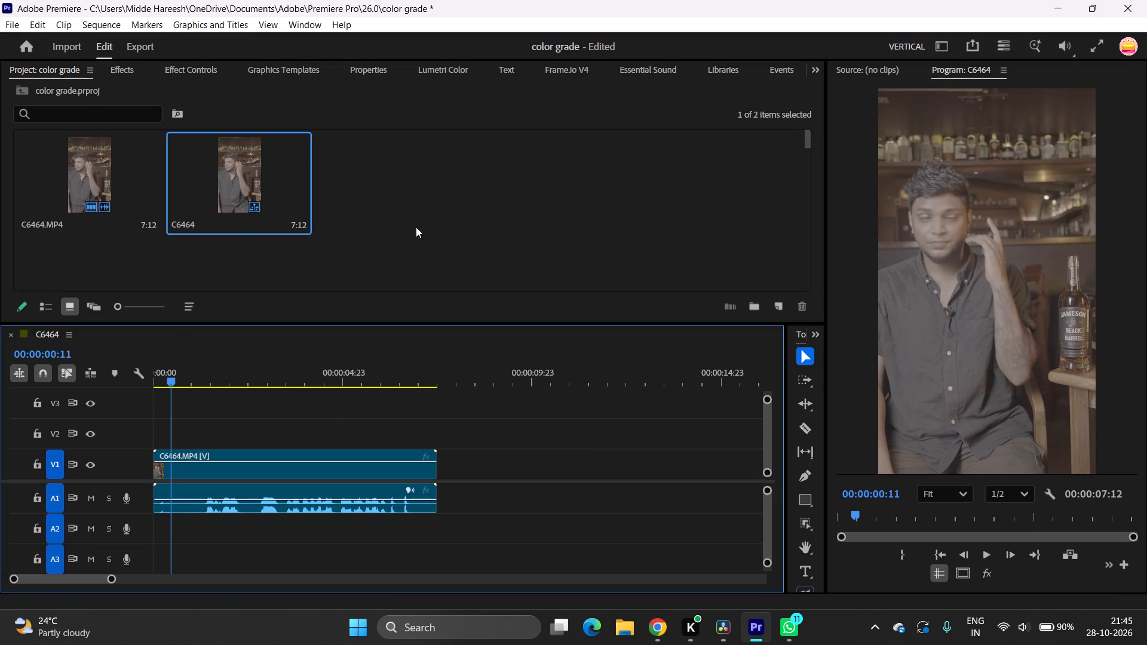
right_click(257, 403)
left_click(424, 182)
right_click(424, 182)
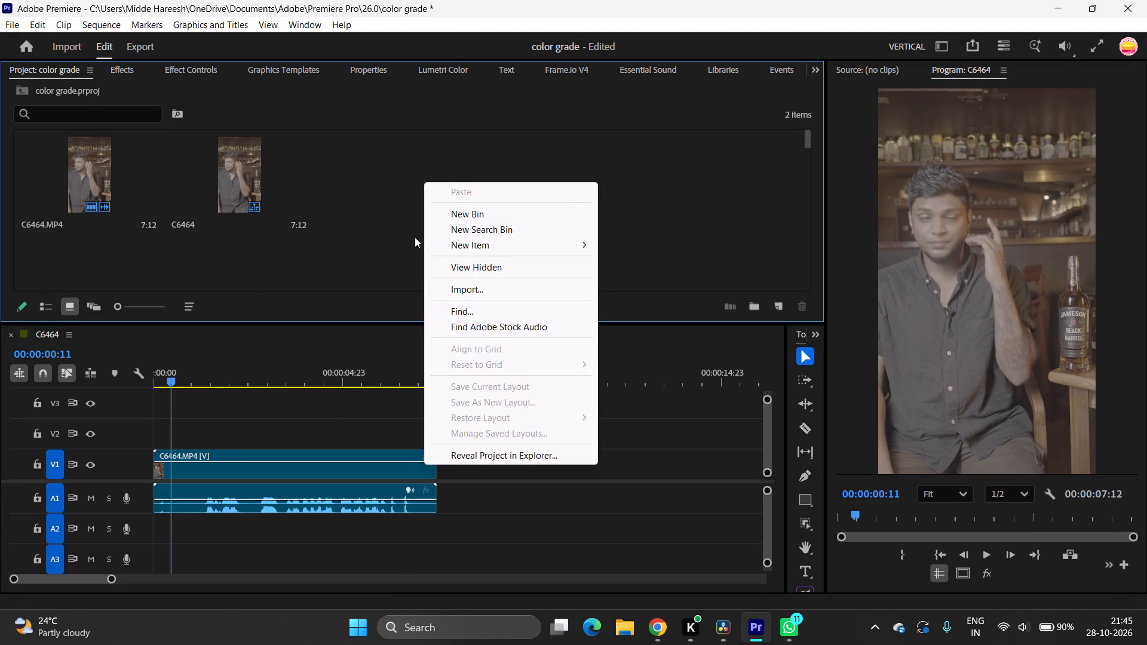
left_click(358, 198)
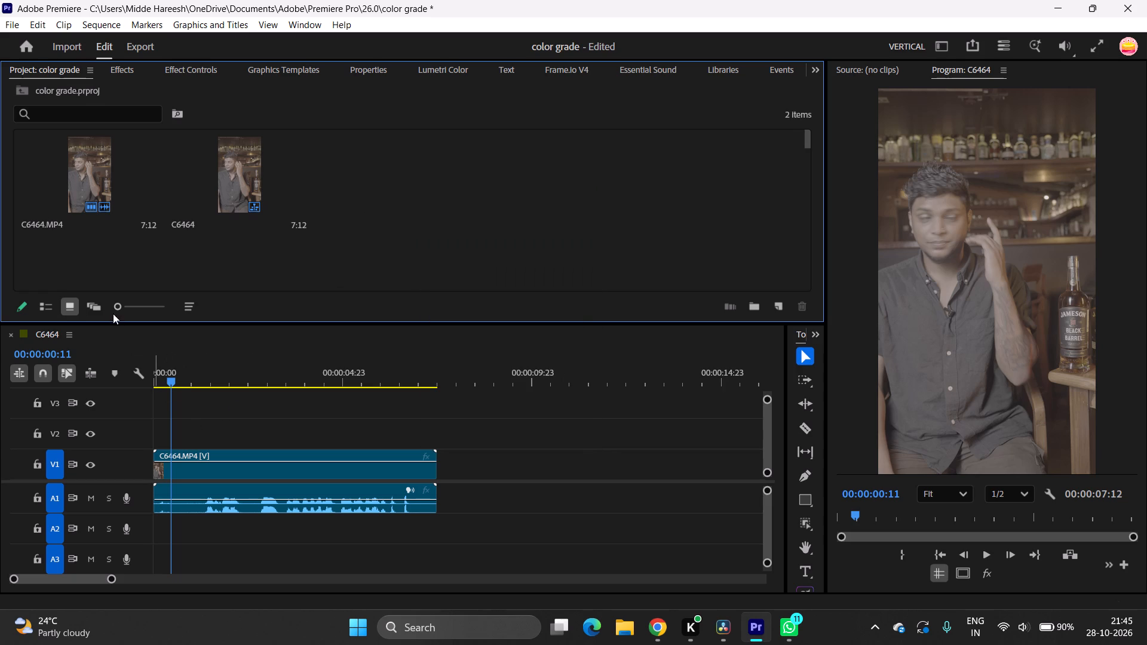
left_click(751, 298)
left_click(787, 306)
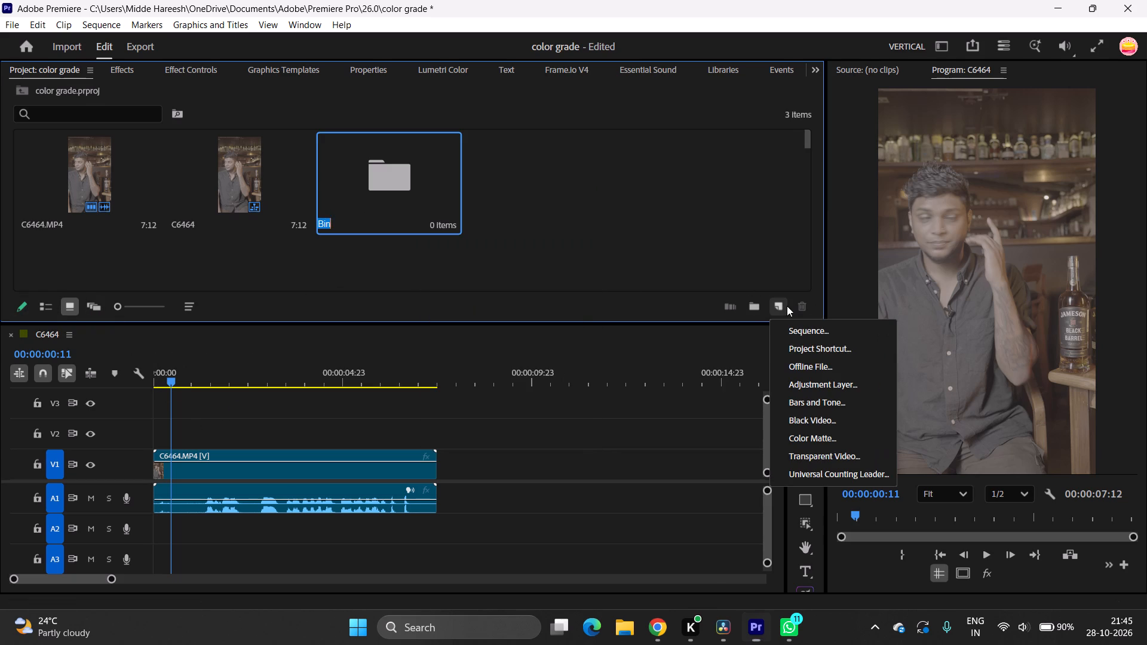
left_click(812, 388)
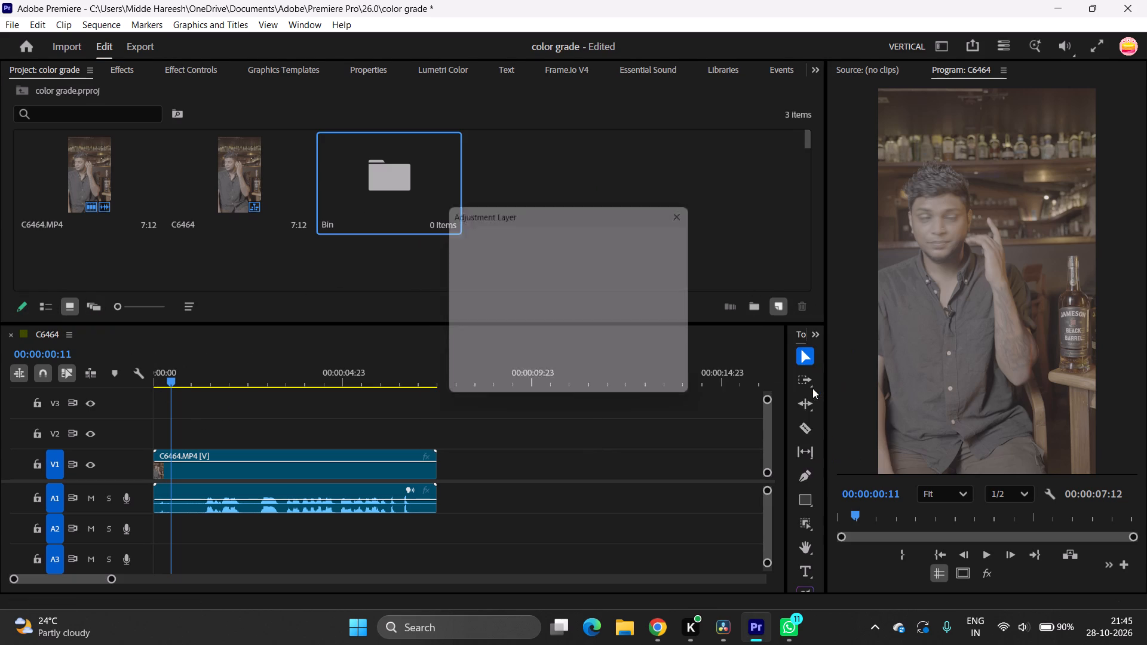
left_click(611, 378)
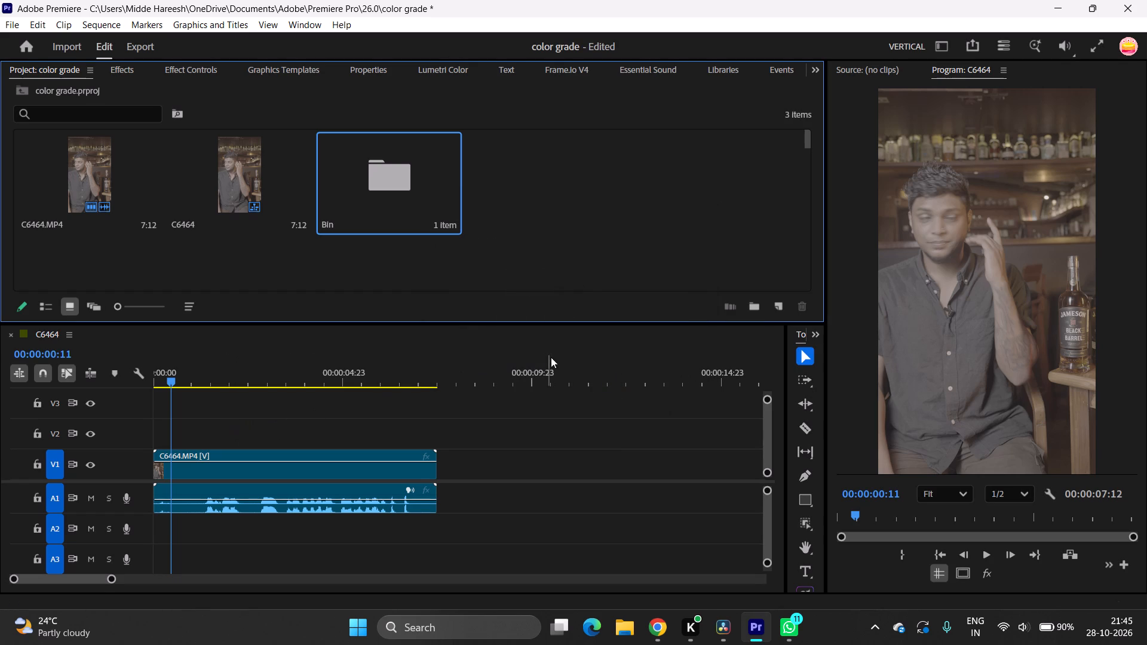
Create an adjustment layer at the project's top level with 2160 x 3840, 23.976 fps and Square Pixels (1.0).
right_click(177, 420)
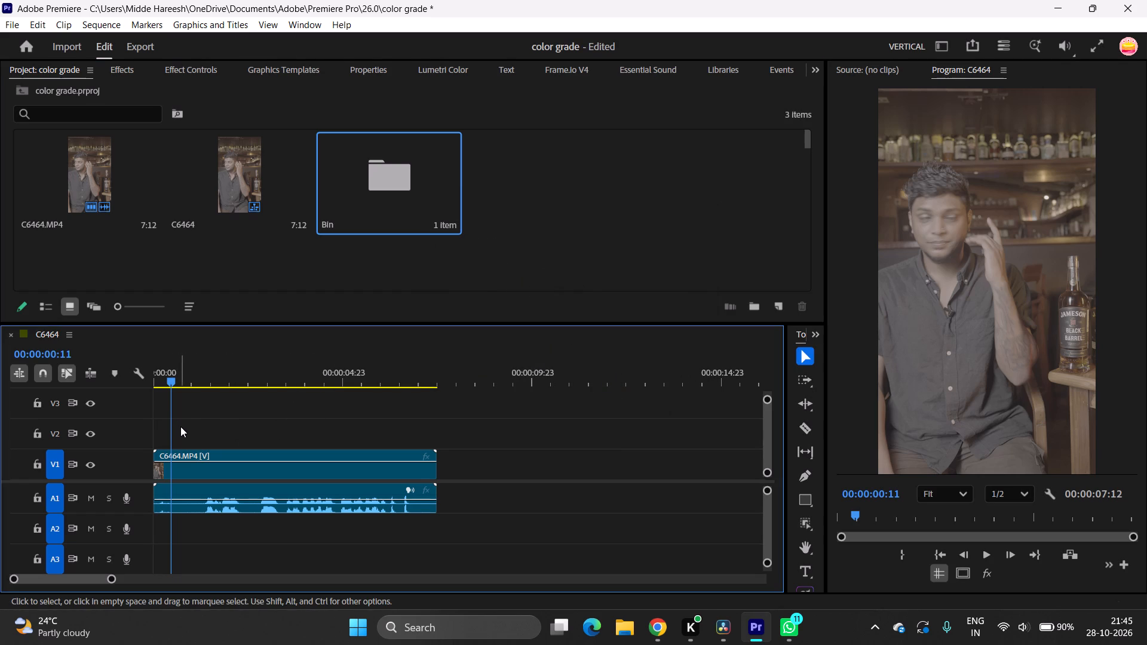
right_click(523, 185)
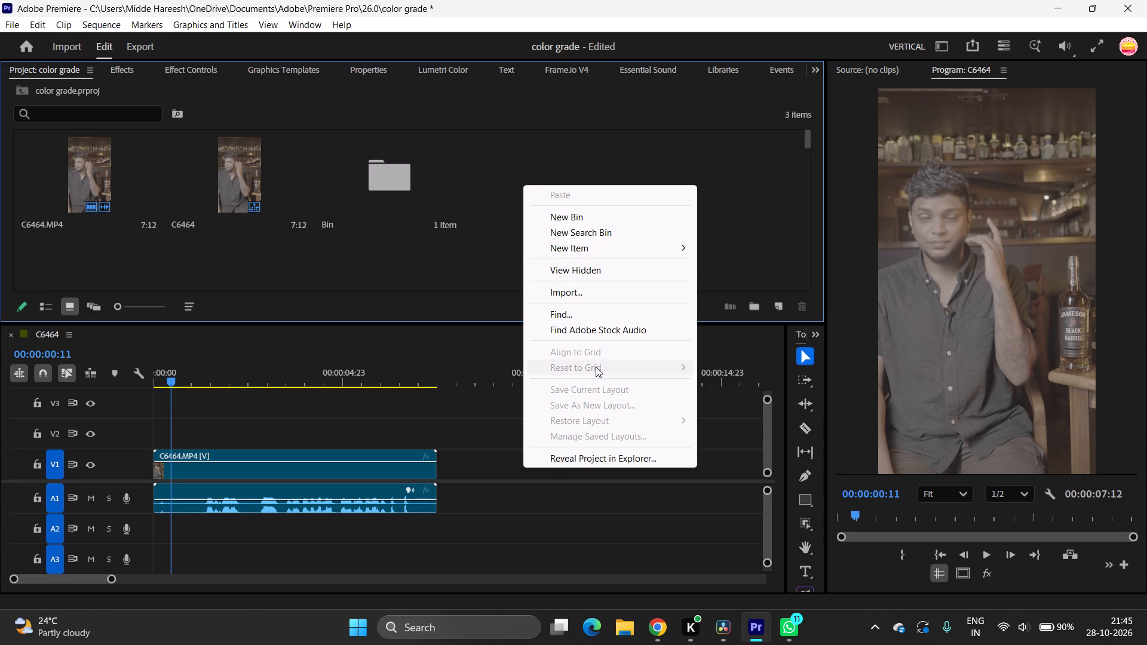
left_click(780, 309)
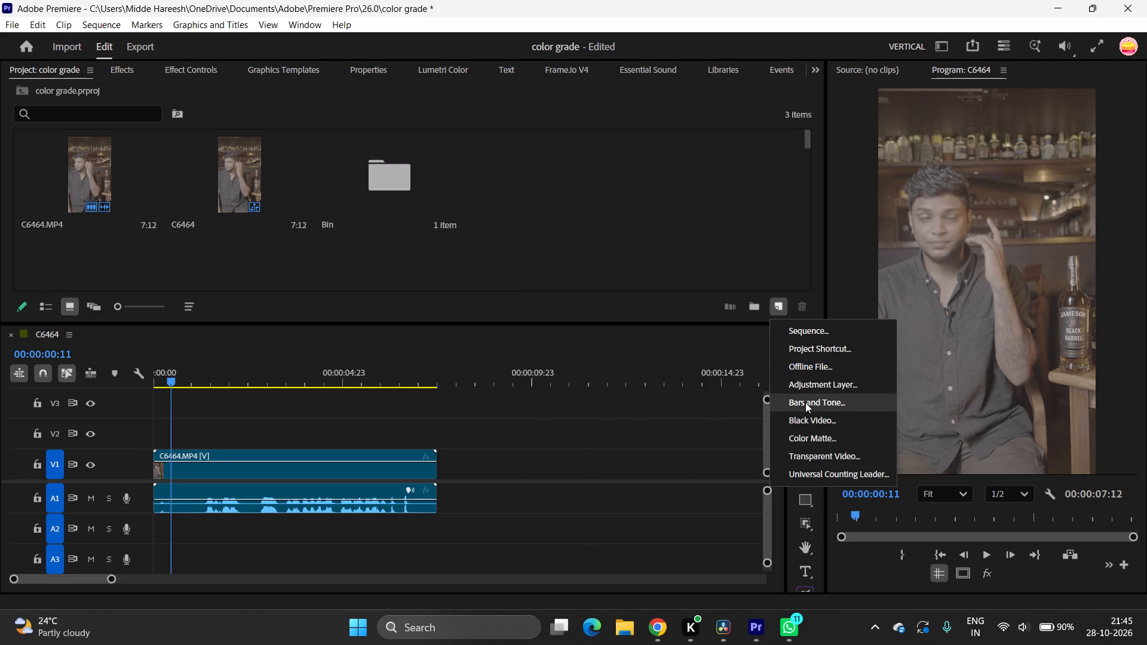
left_click(805, 386)
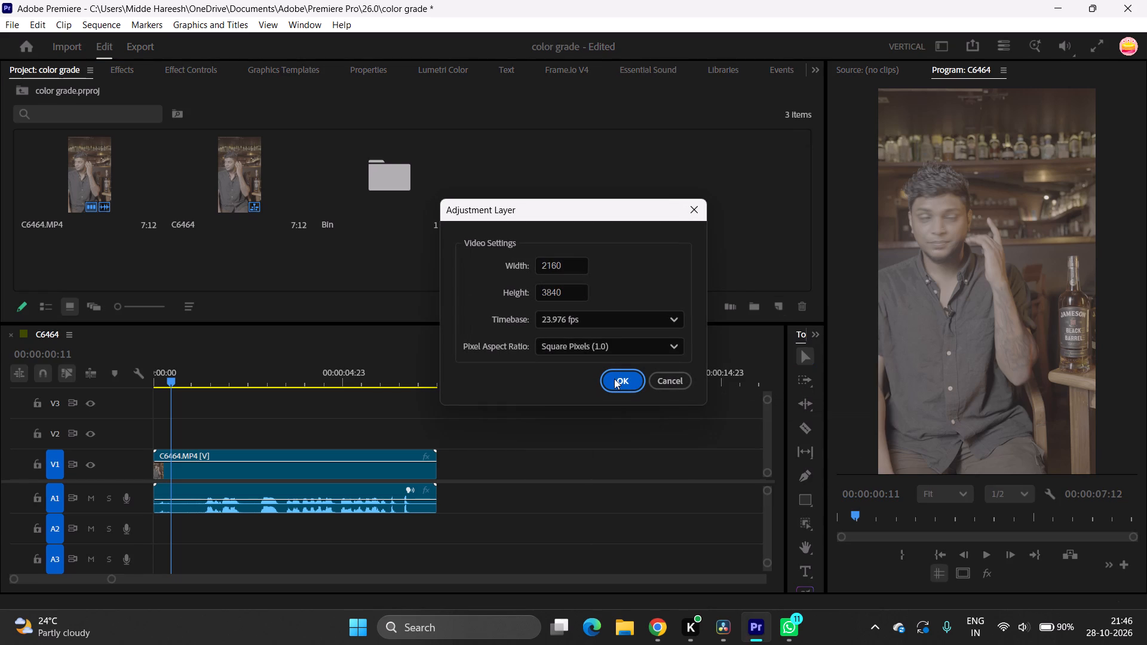
left_click(614, 379)
Place the adjustment layer on V2 at the sequence start and extend it to the end of C6464.MP4.
left_click_drag(529, 176, 268, 428)
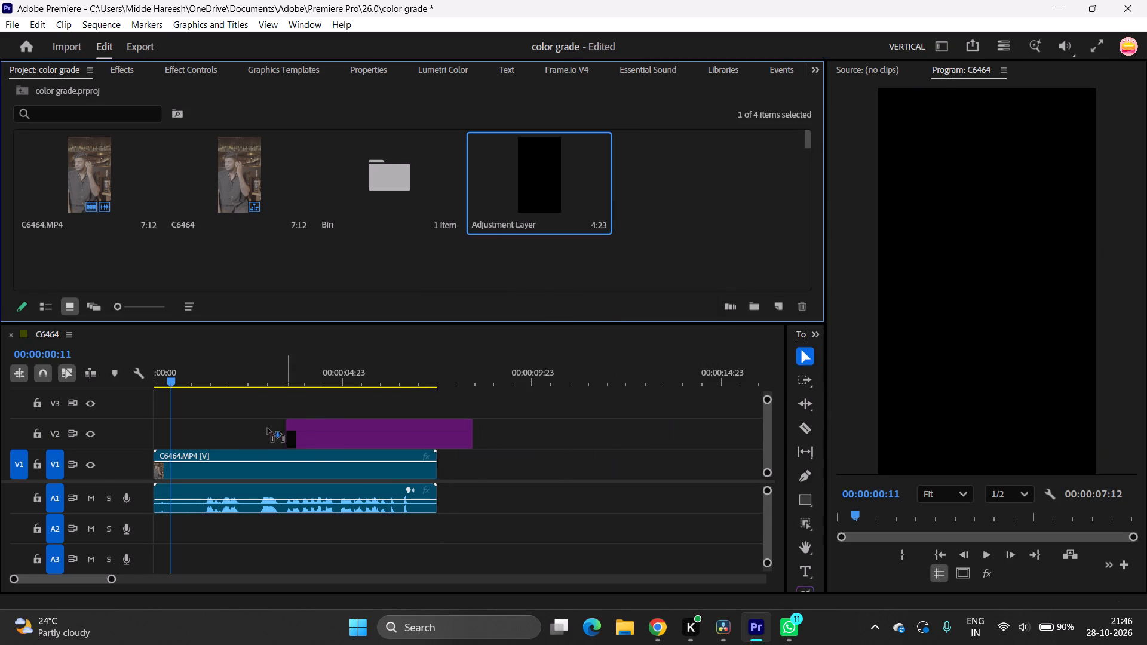
left_click_drag(268, 428, 149, 445)
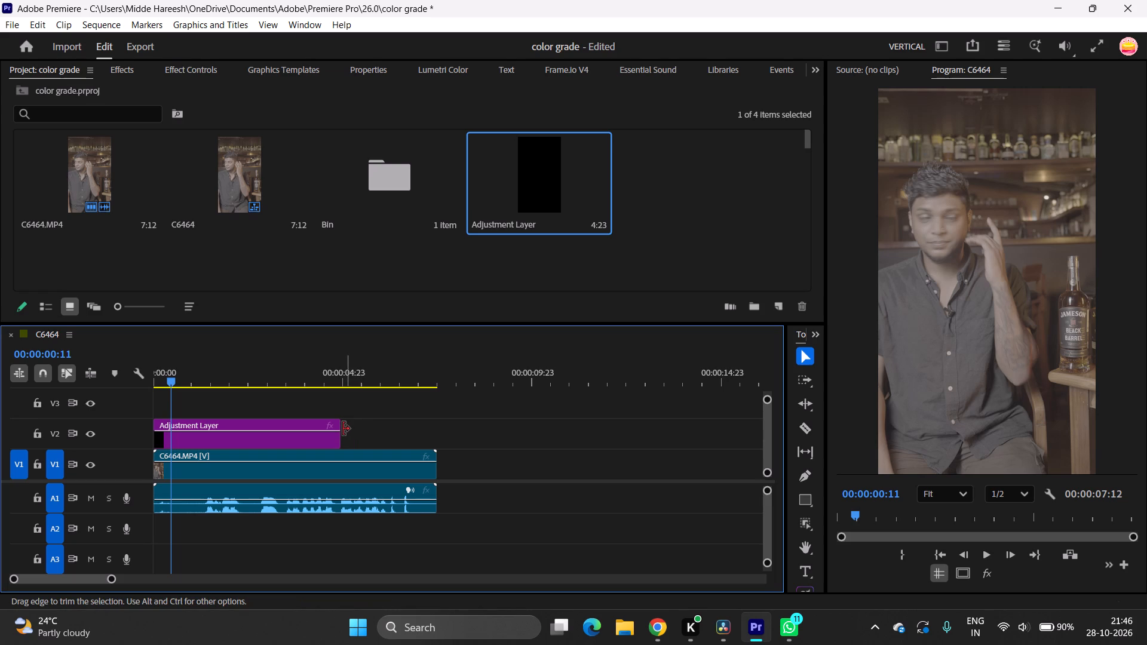
left_click_drag(342, 429, 433, 435)
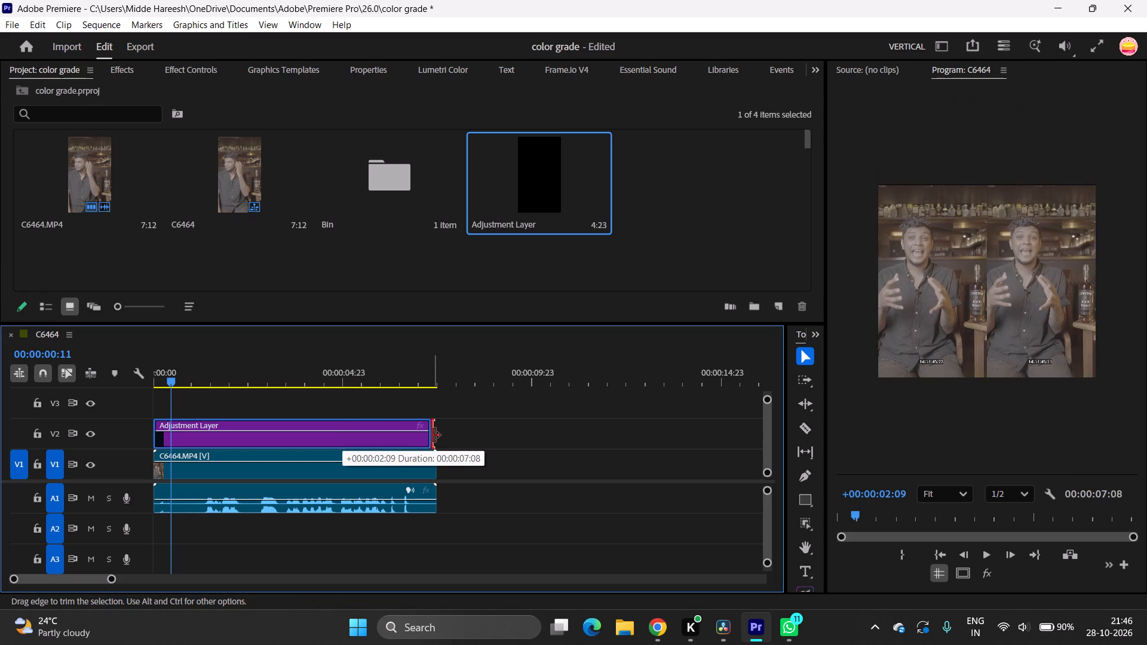
left_click_drag(433, 435, 435, 435)
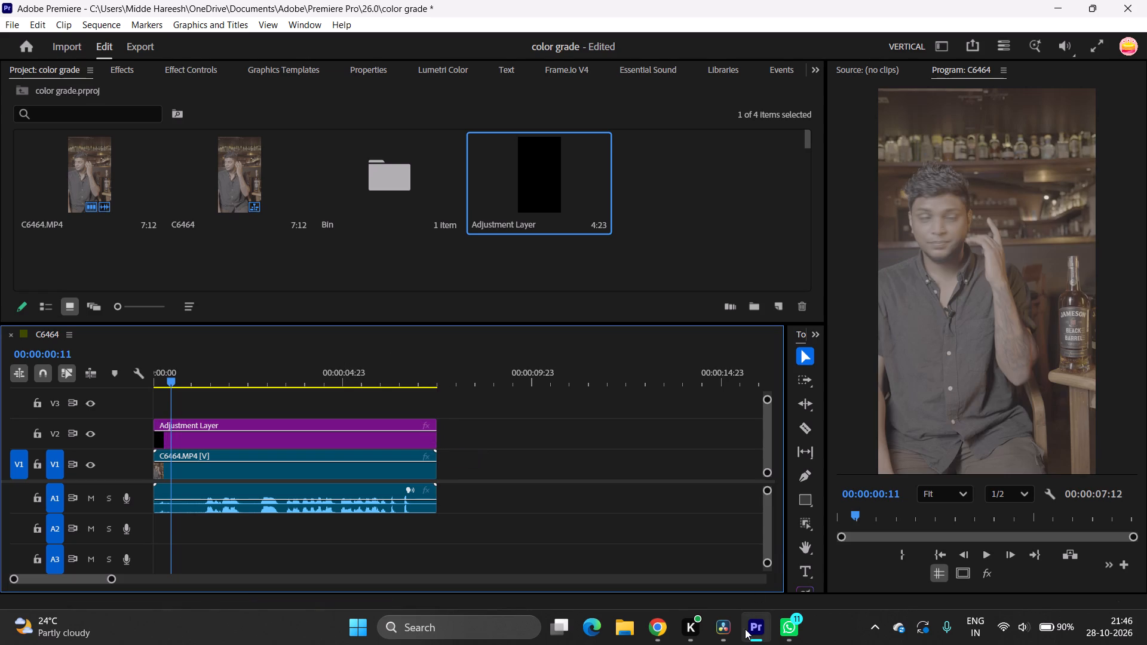
Switch to Chrome and watch the next part of the Simple S-Log3 Color Grade short about the RGB curve.
left_click(660, 633)
left_click(622, 416)
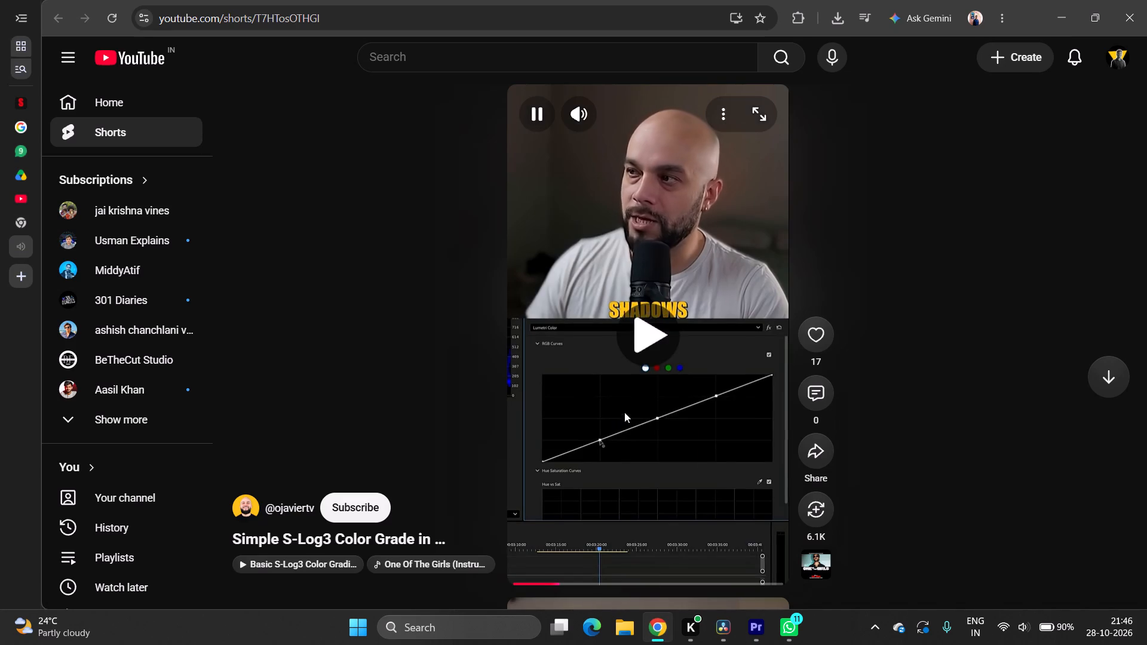
left_click(548, 579)
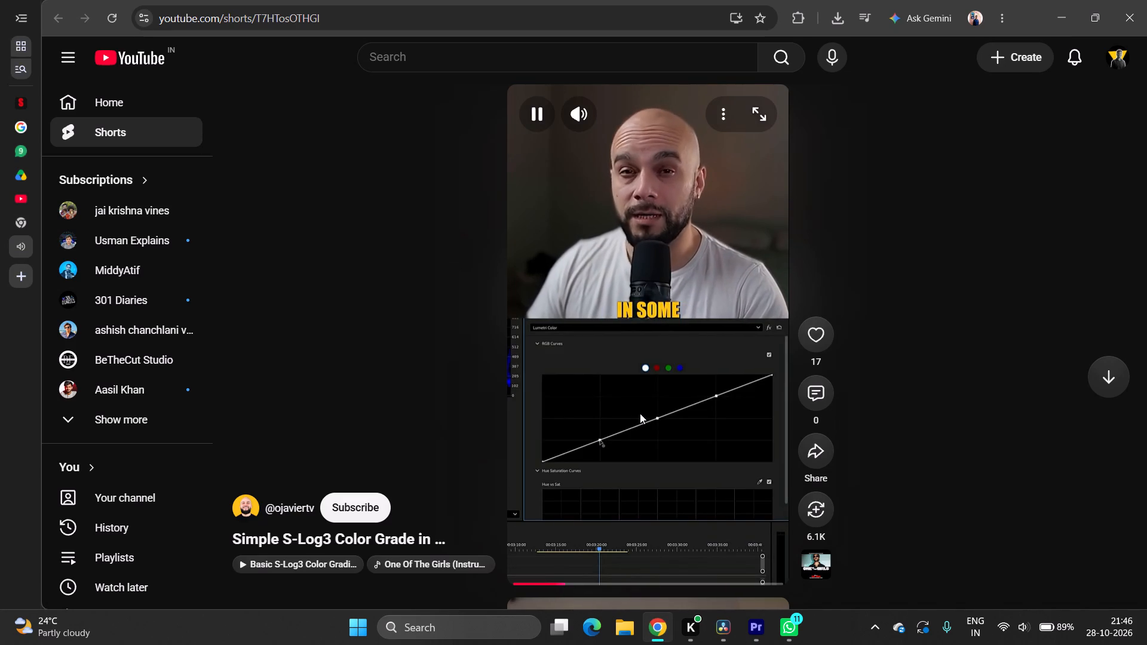
left_click(668, 336)
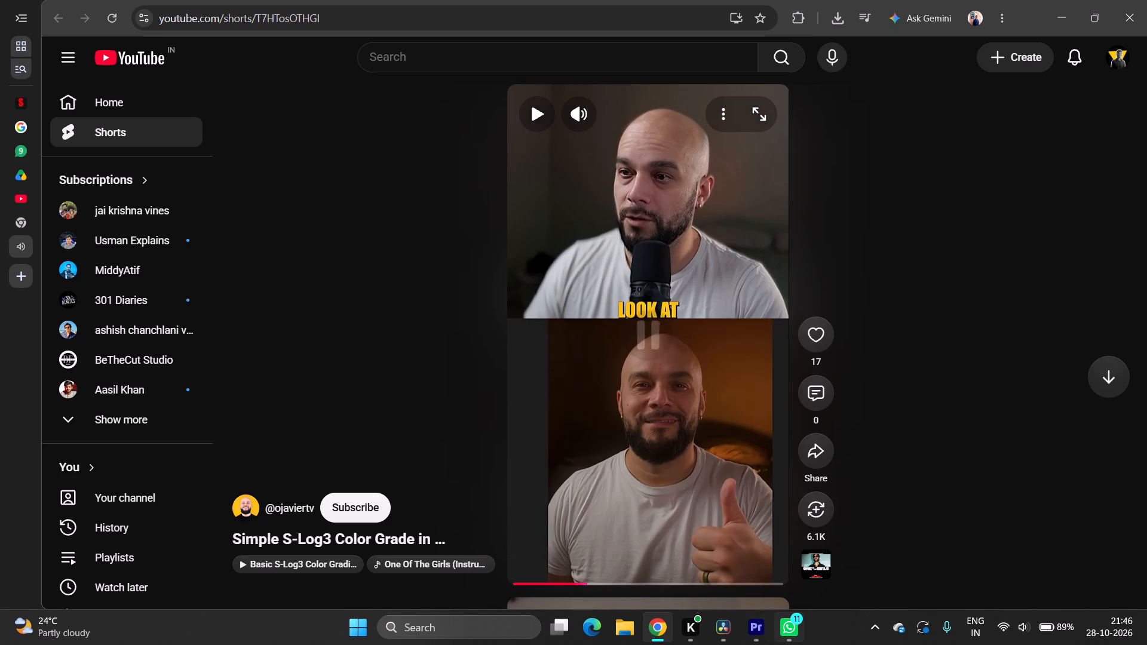
Switch to Premiere, select C6464.MP4 on V1 and expand RGB Curves in its Lumetri Color settings.
left_click(761, 627)
left_click(398, 459)
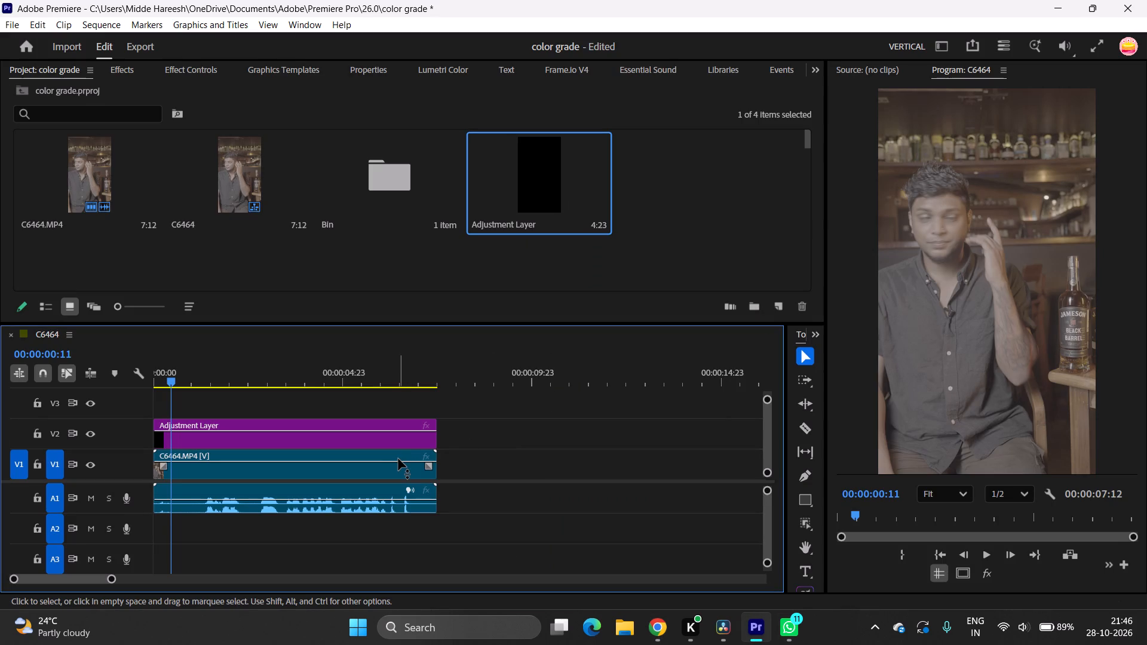
left_click(455, 73)
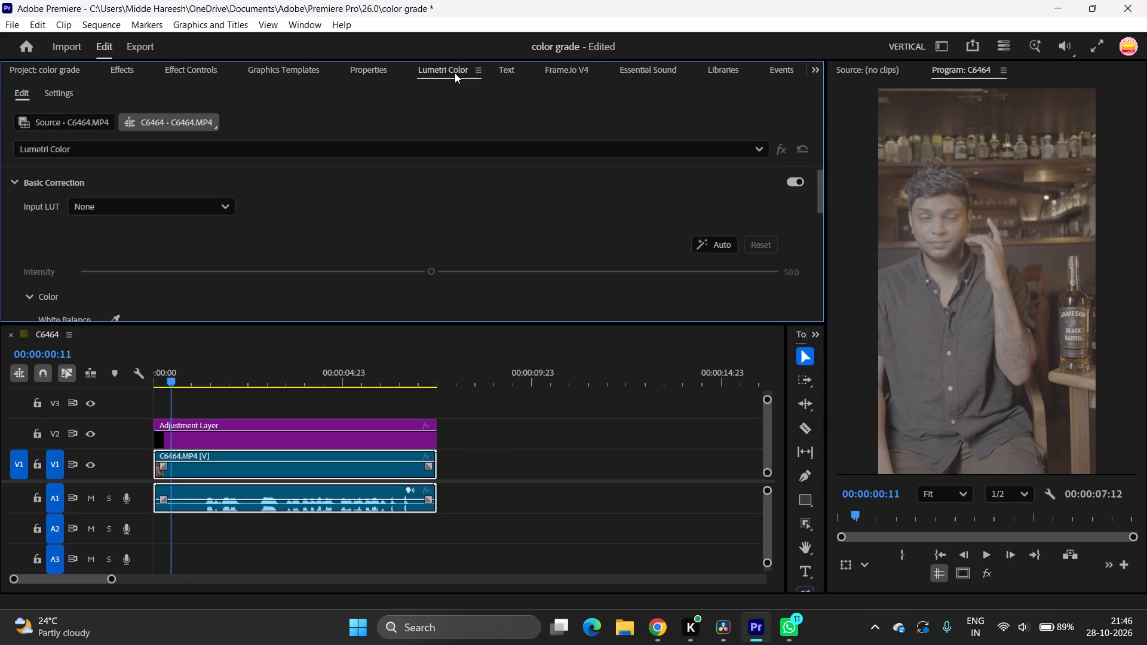
scroll(346, 172, "down", 18)
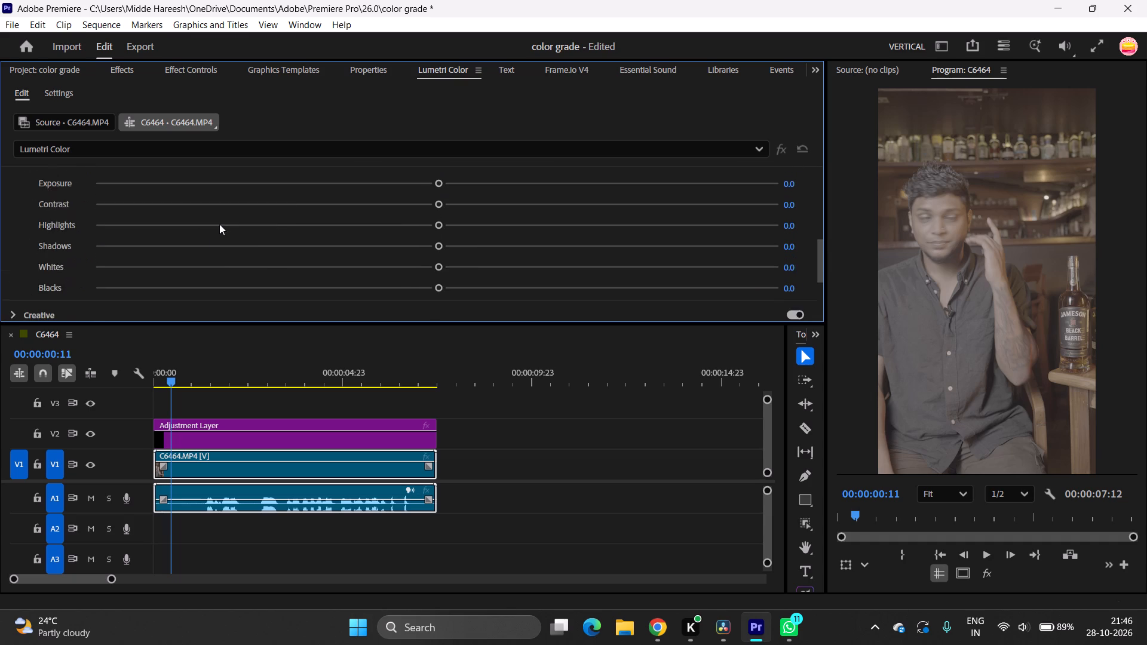
scroll(219, 224, "down", 8)
left_click(8, 210)
scroll(67, 204, "down", 1)
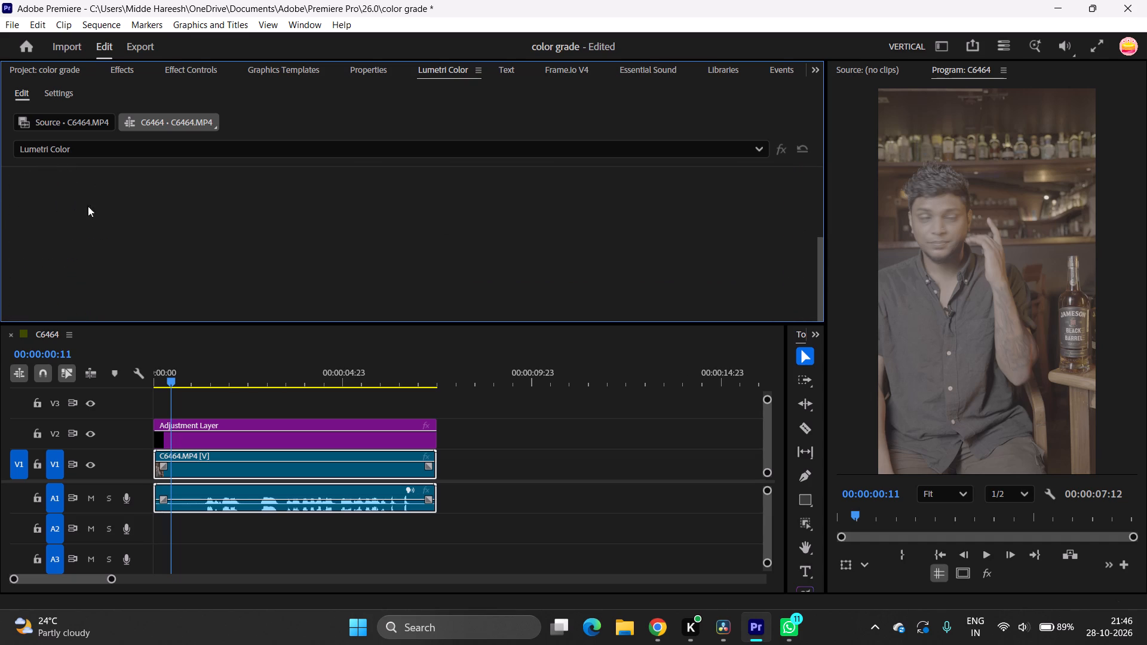
scroll(88, 206, "down", 1)
scroll(133, 203, "up", 4)
scroll(133, 203, "down", 3)
scroll(106, 228, "up", 2)
left_click(29, 198)
scroll(157, 189, "down", 3)
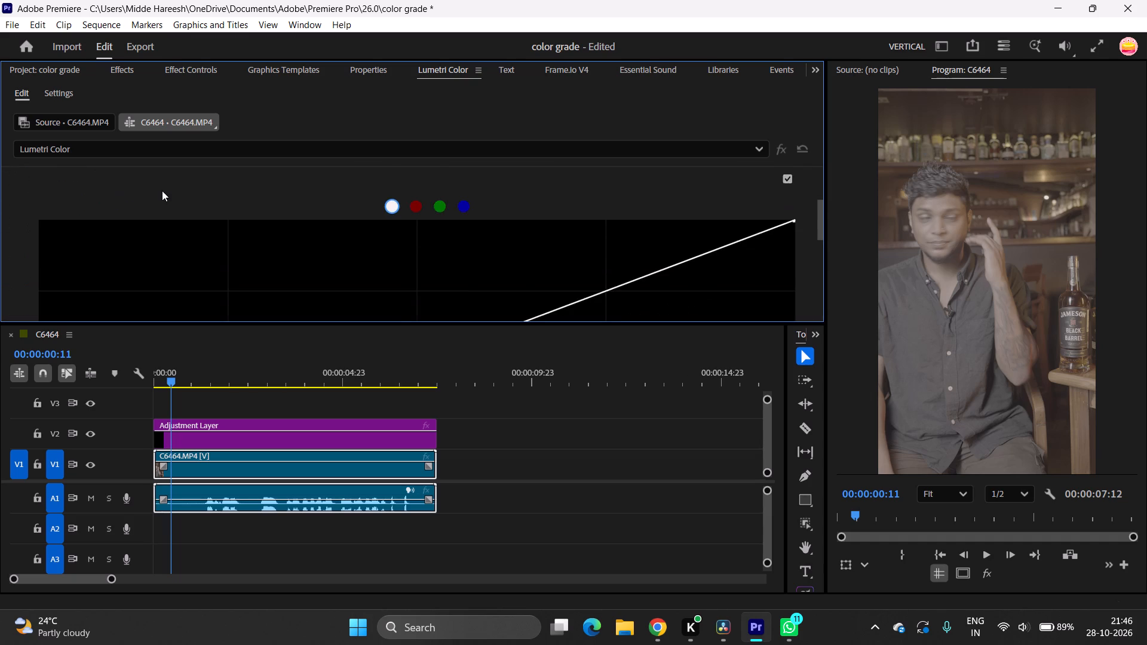
scroll(162, 191, "down", 13)
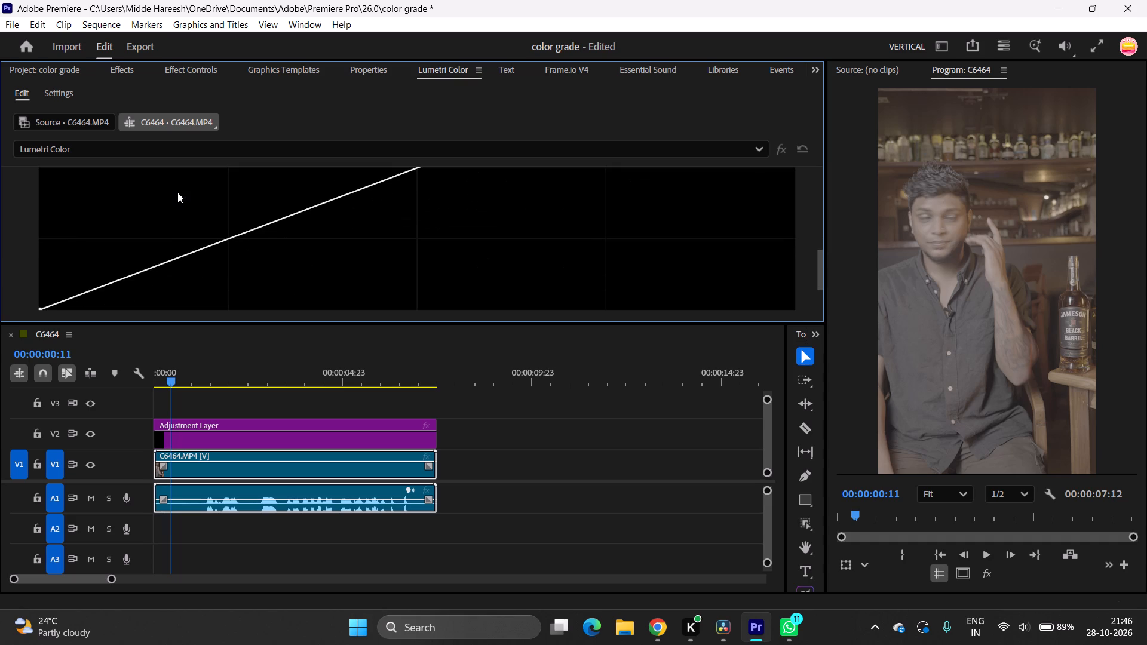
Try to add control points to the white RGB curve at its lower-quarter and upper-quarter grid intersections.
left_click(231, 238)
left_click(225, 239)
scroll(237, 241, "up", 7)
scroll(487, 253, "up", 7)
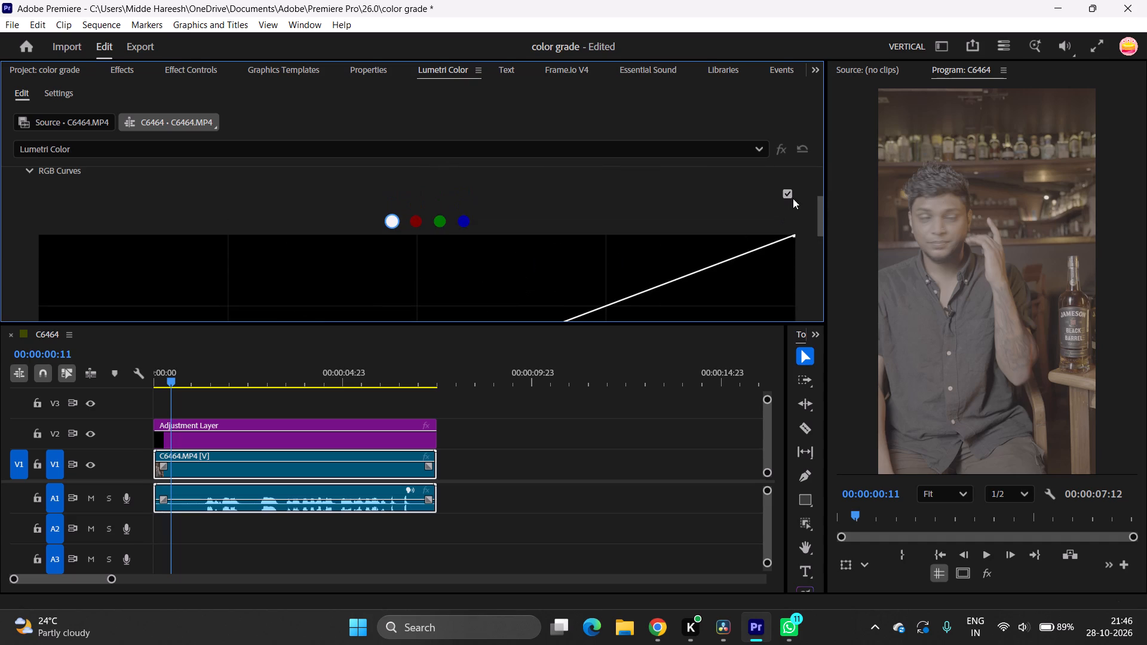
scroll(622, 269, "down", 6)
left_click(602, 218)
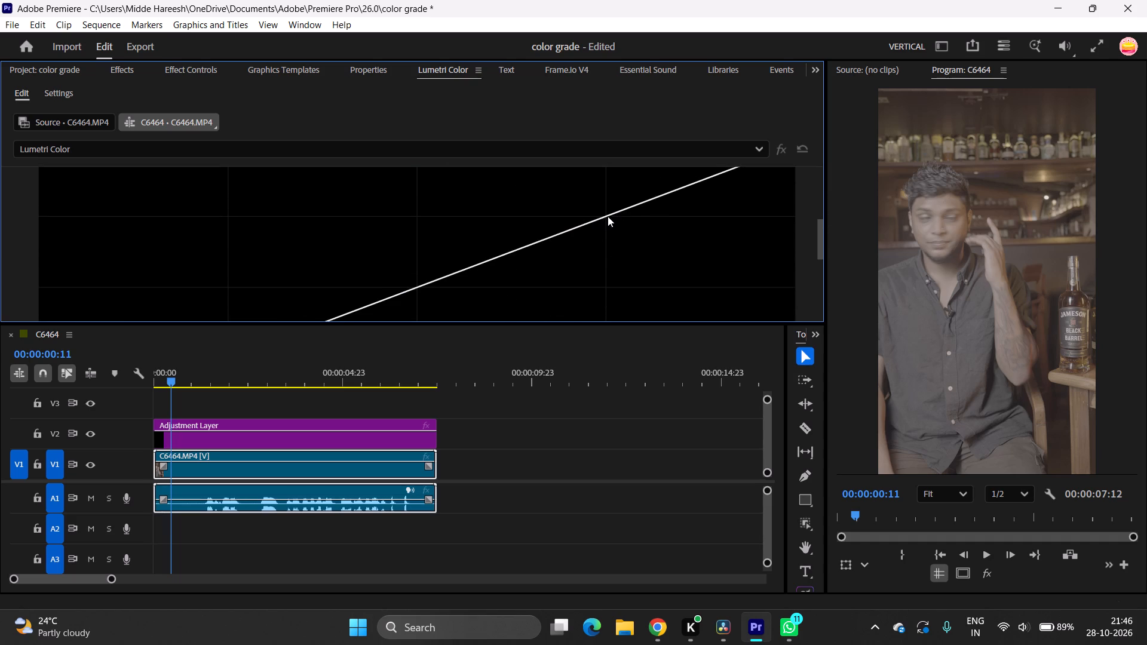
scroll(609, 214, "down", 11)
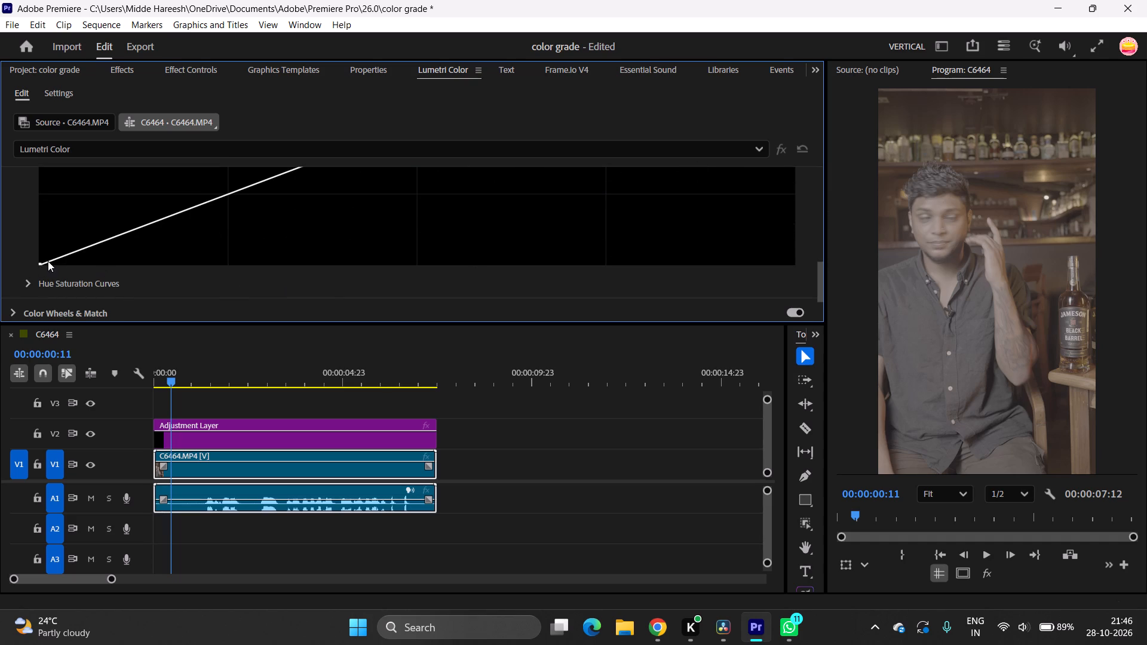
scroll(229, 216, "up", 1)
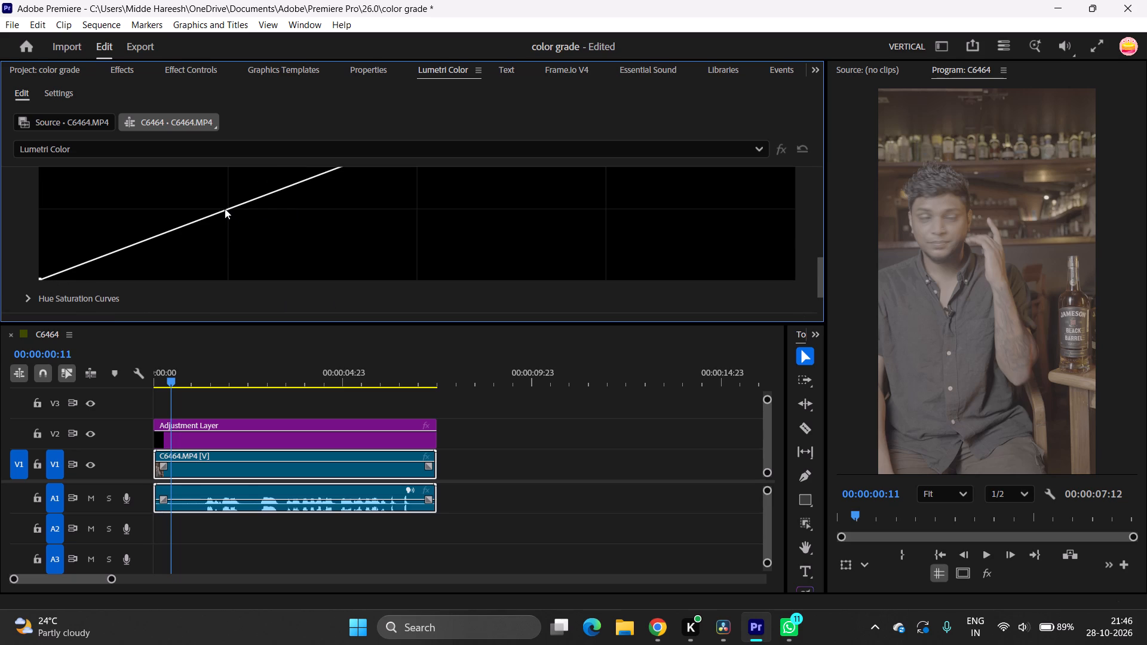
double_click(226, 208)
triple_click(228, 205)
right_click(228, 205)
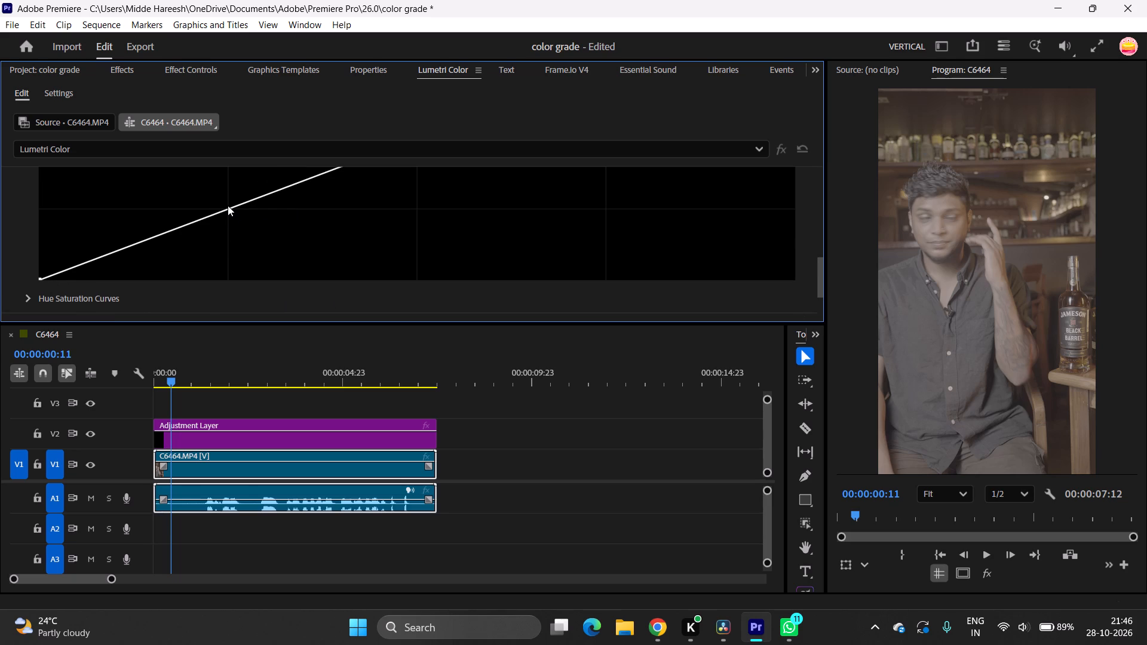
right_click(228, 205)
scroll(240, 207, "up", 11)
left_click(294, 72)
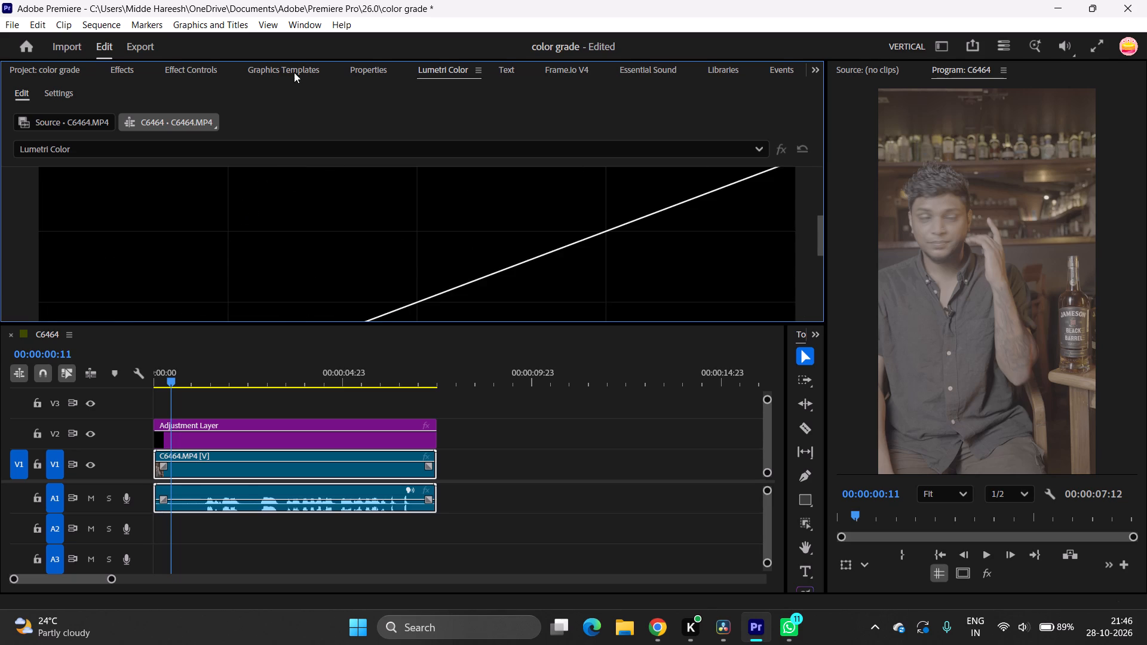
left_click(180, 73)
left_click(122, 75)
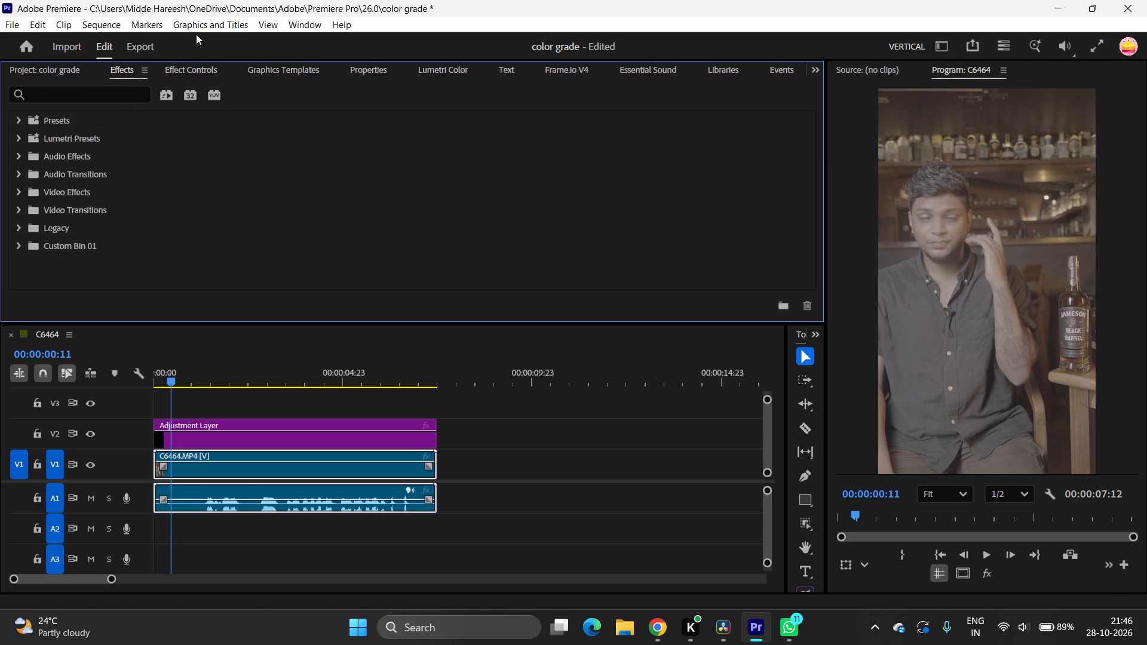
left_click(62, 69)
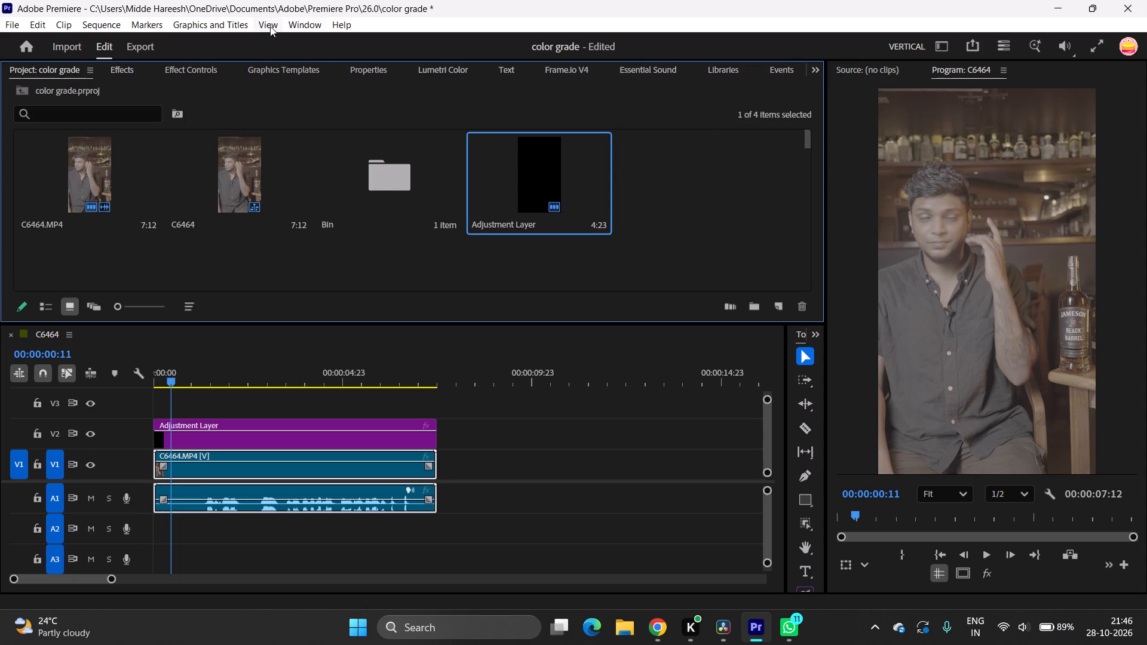
Switch the layout to the Color workspace.
left_click(305, 24)
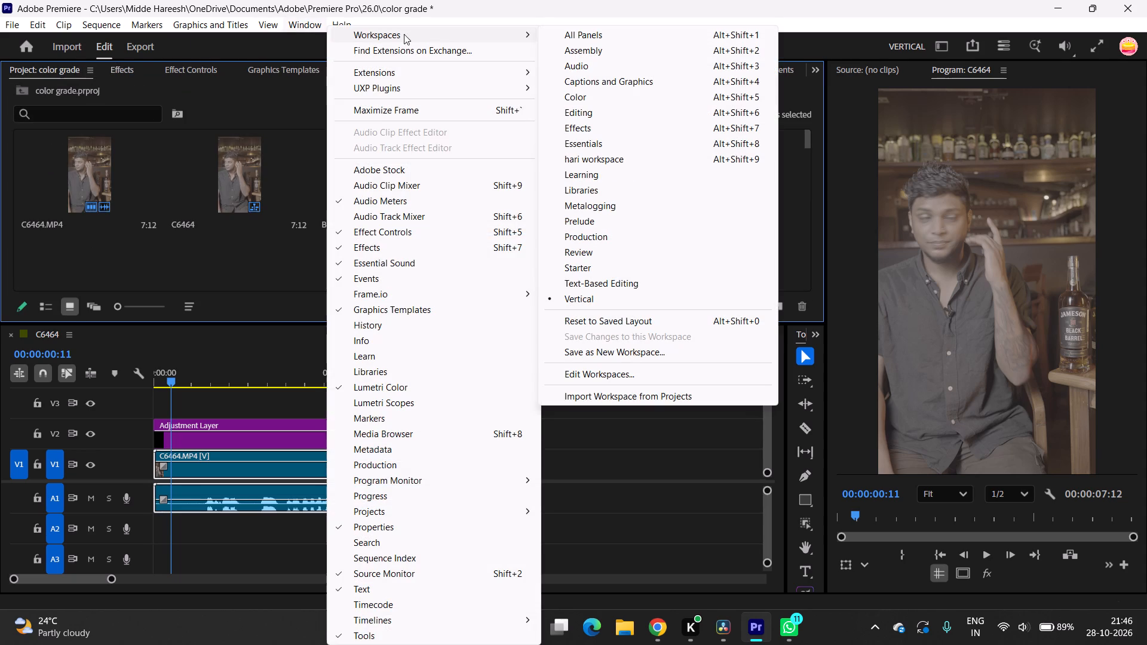
left_click(611, 99)
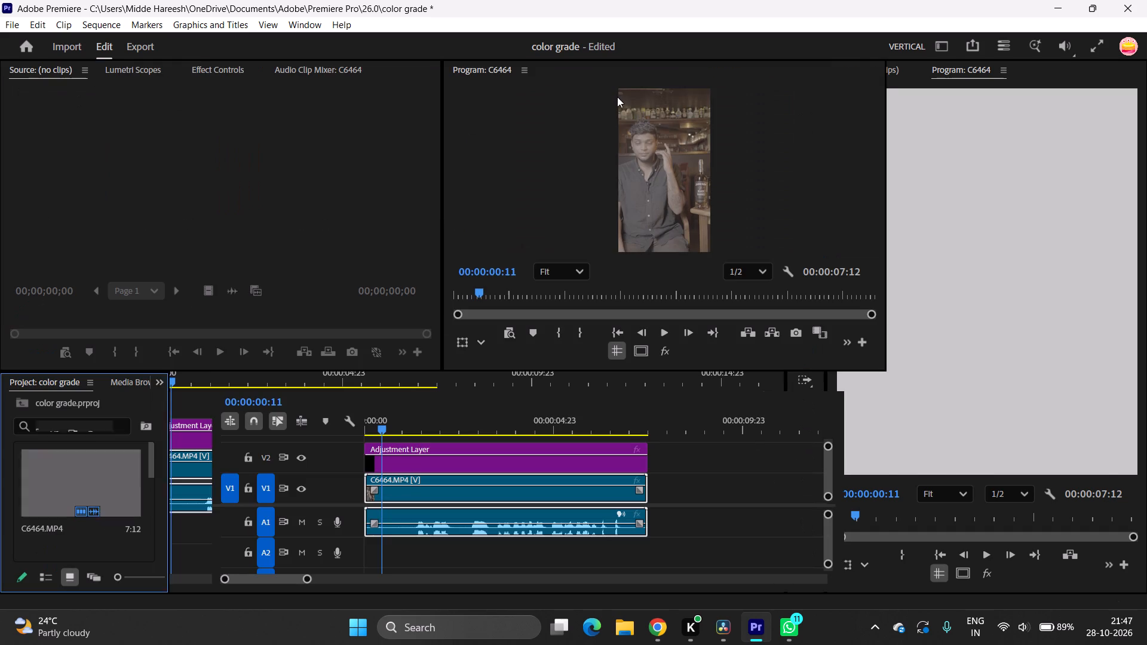
Add three control points to the white RGB curve, at its lower-quarter, middle and upper-quarter grid intersections.
scroll(984, 338, "up", 5)
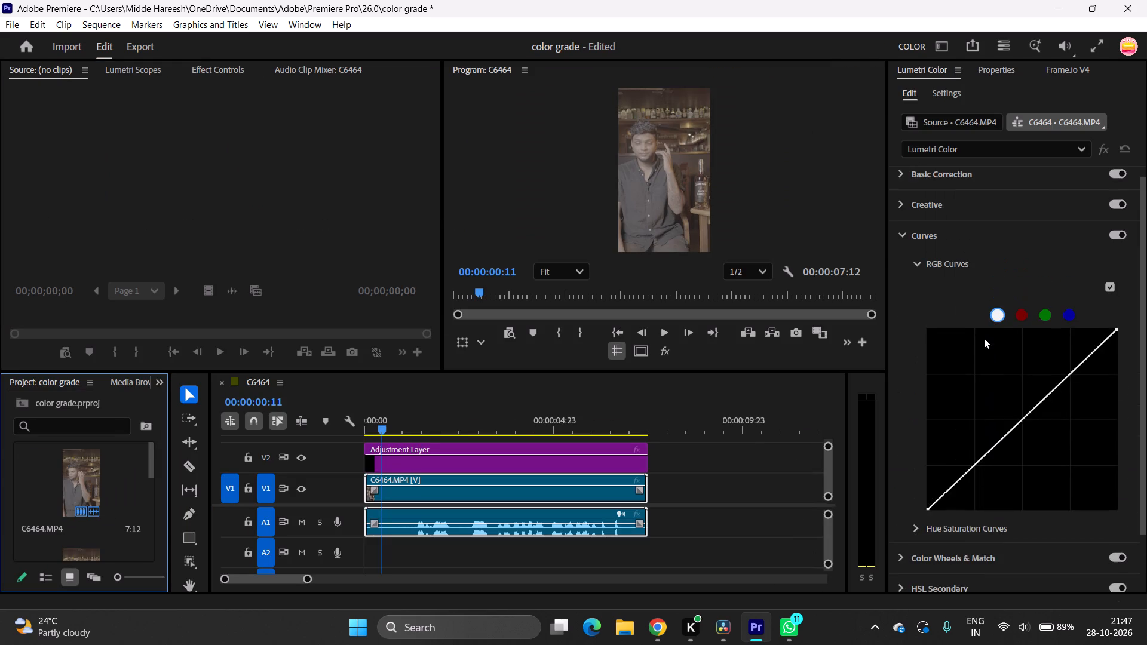
scroll(987, 343, "down", 1)
left_click(981, 443)
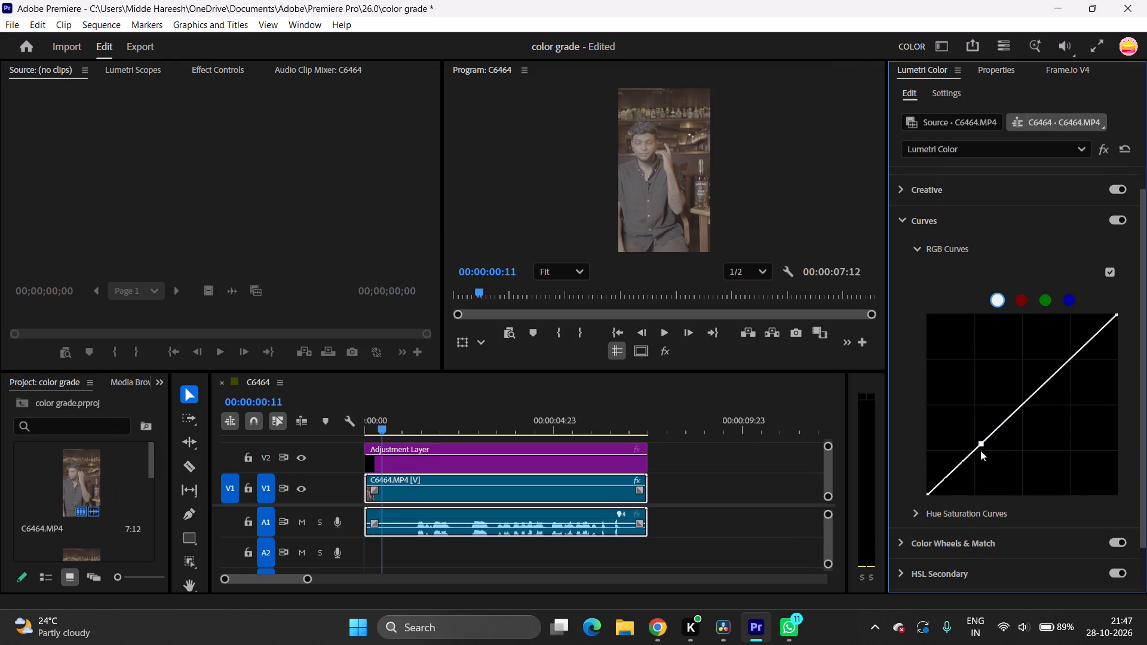
left_click_drag(983, 443, 976, 449)
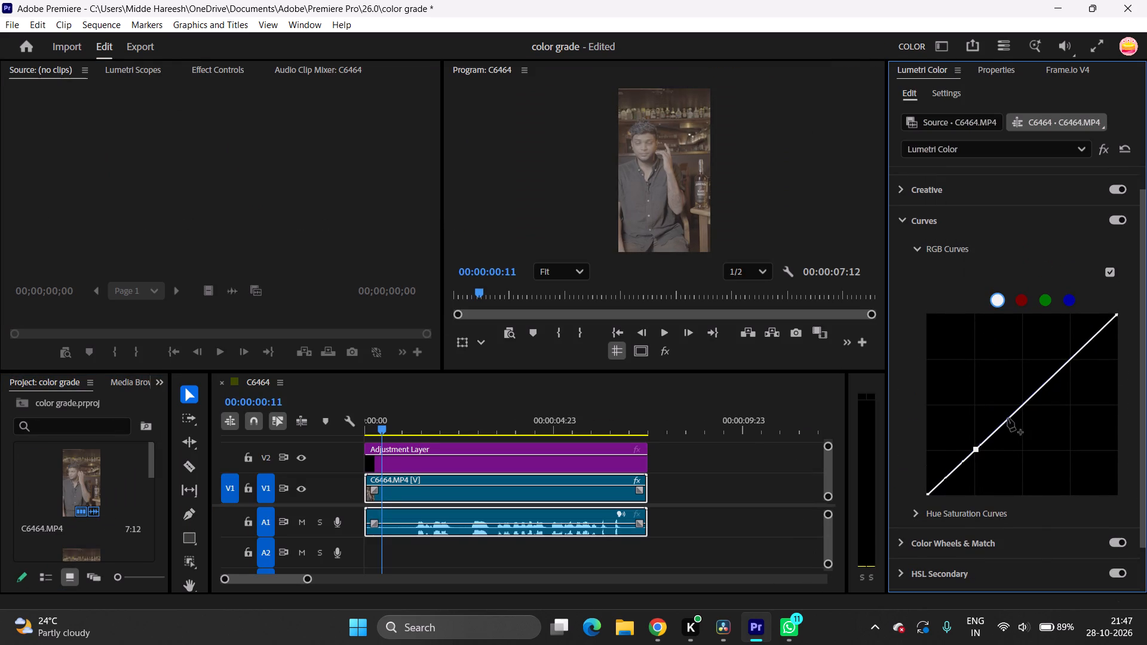
left_click(1023, 406)
left_click(1072, 360)
Shape the white RGB curve by lowering the shadow point slightly, raising the midtone point, and nudging the highlight point.
left_click_drag(976, 449, 979, 451)
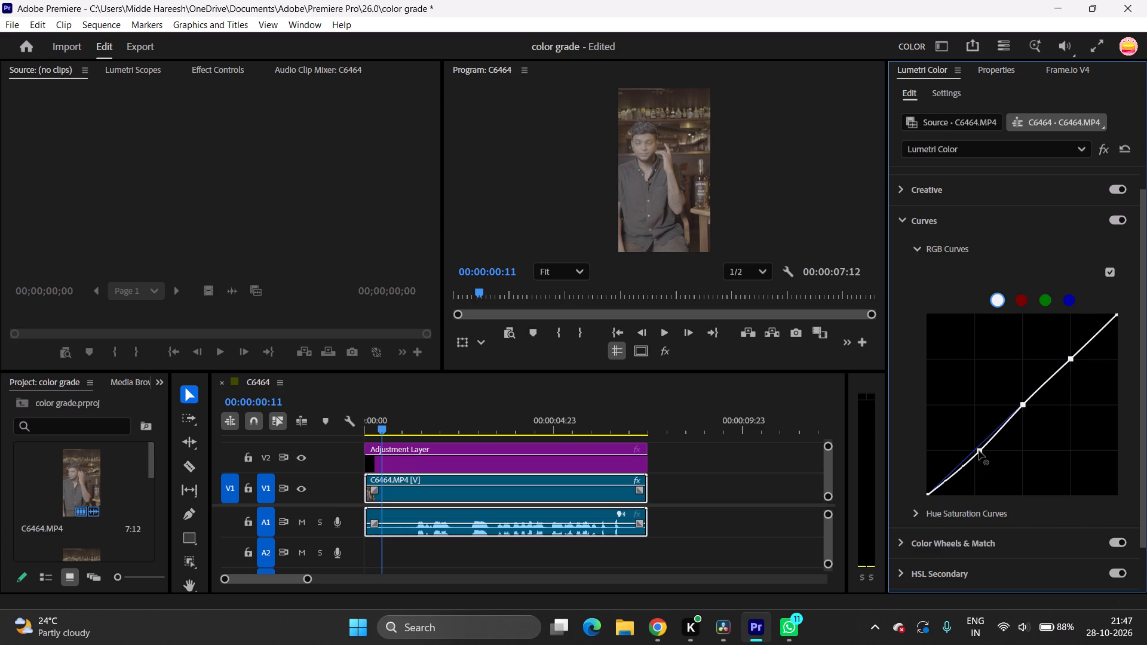
left_click_drag(979, 451, 982, 453)
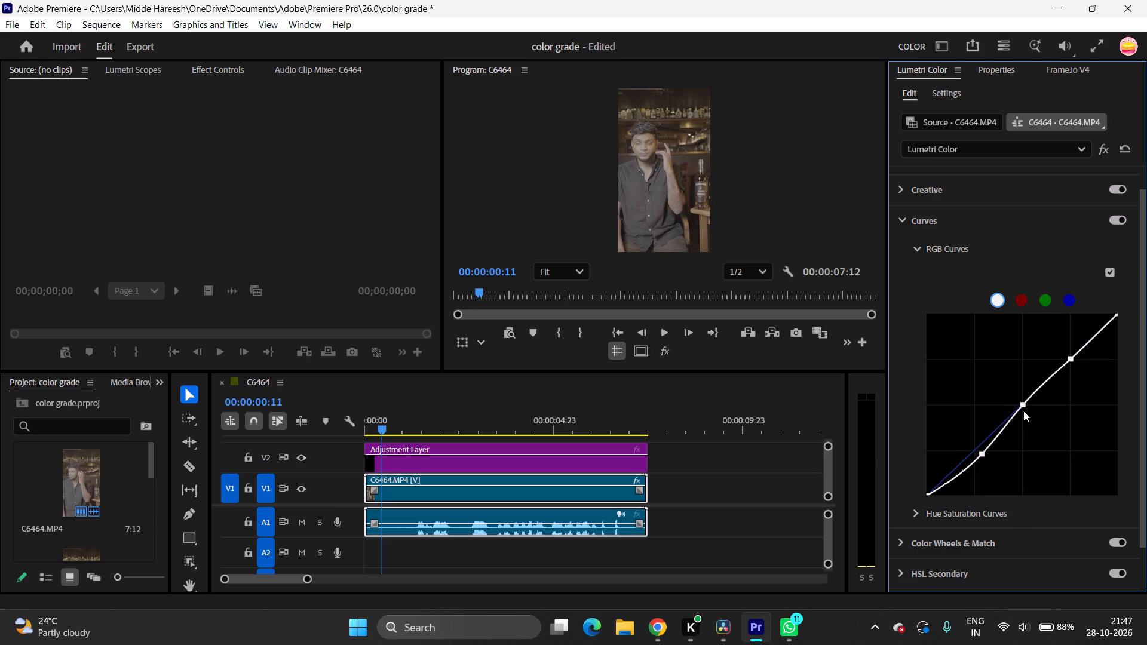
left_click_drag(1023, 406, 1018, 399)
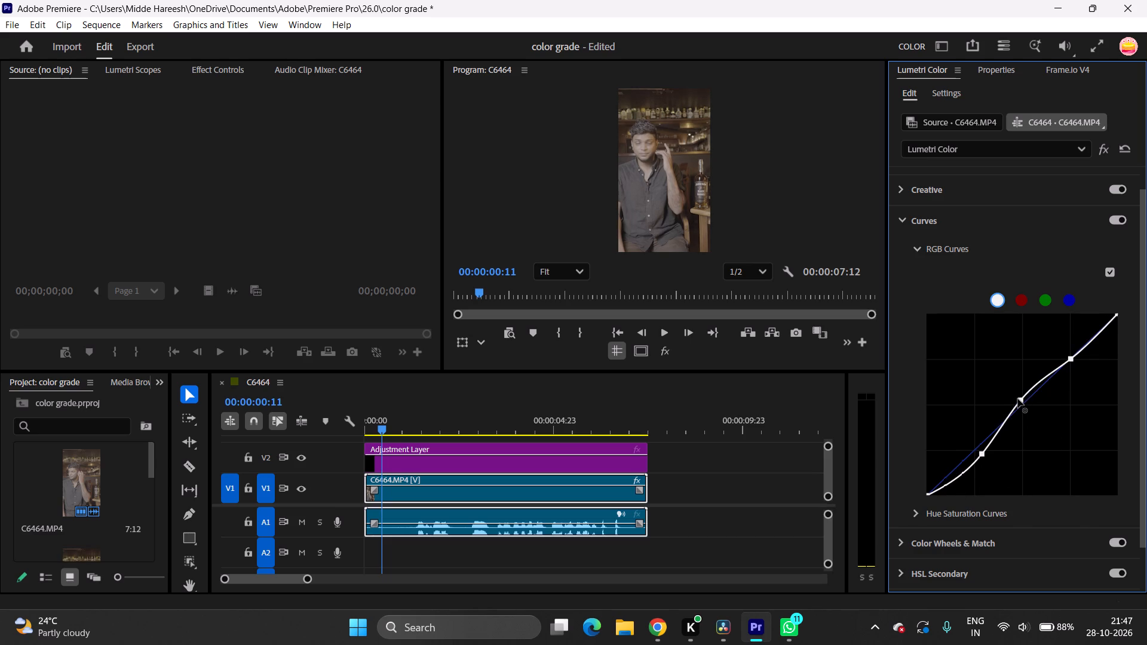
left_click_drag(1018, 399, 1017, 395)
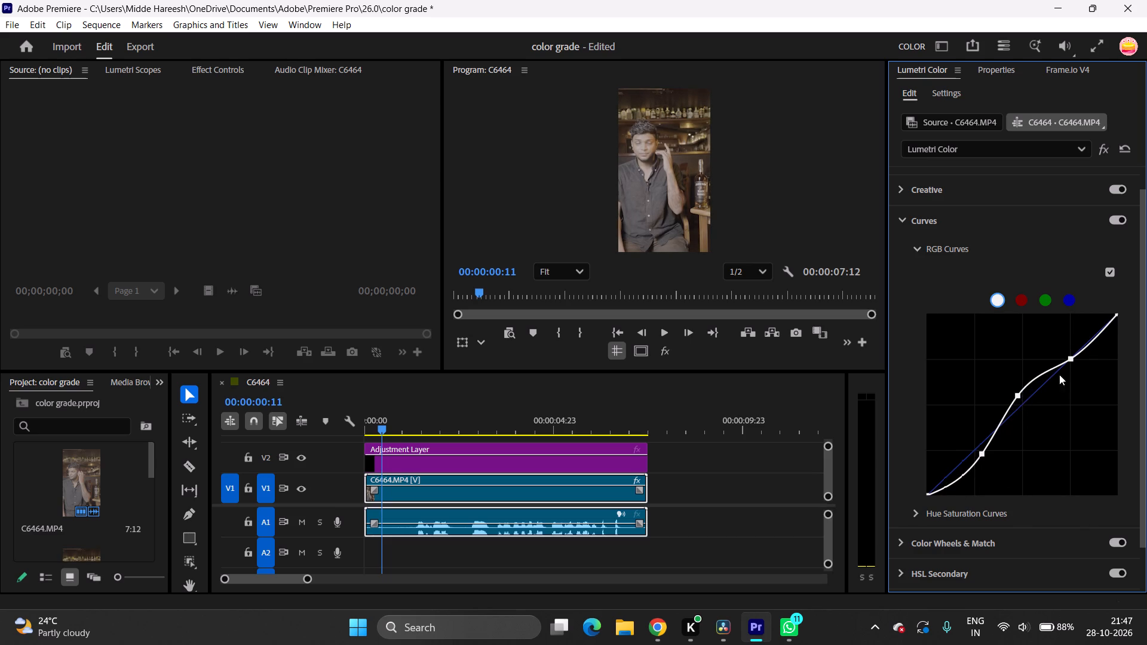
left_click_drag(1072, 358, 1079, 362)
Switch to Chrome and watch the next part of the S-Log3 short on shaping the RGB curve points.
left_click_drag(662, 631, 744, 628)
left_click(723, 626)
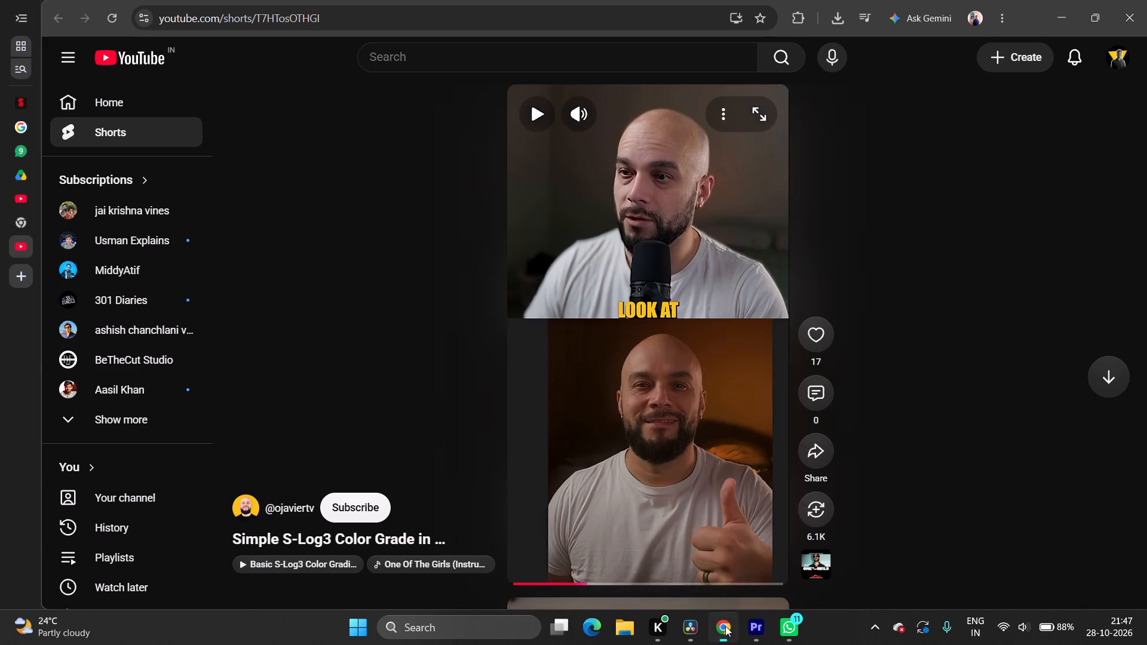
left_click(669, 354)
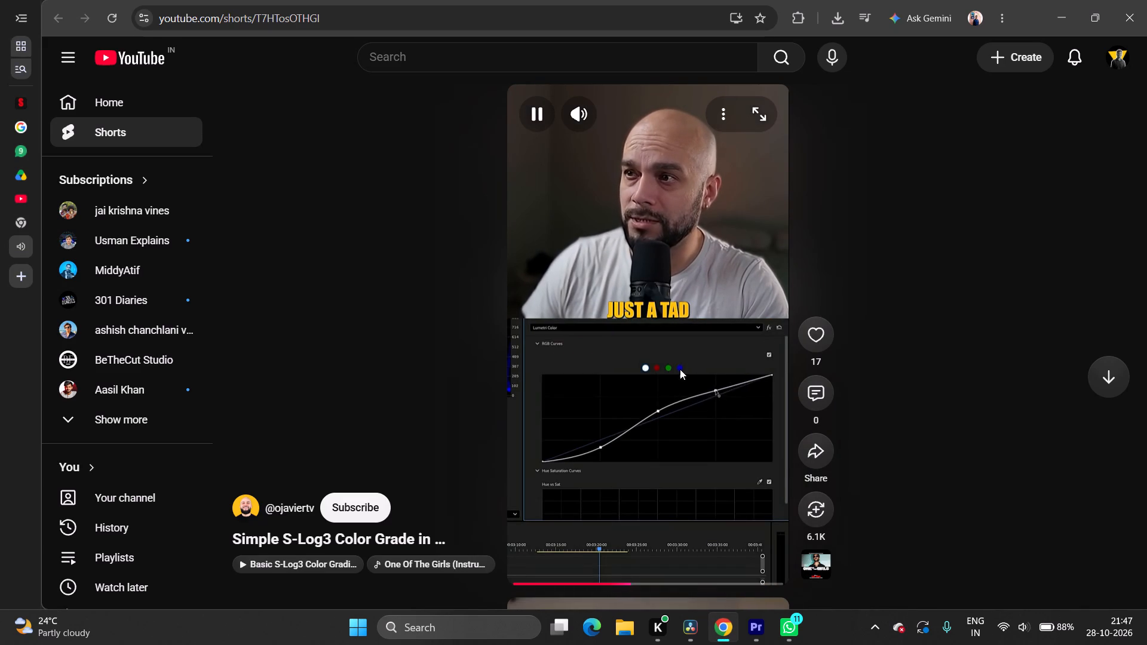
left_click(682, 363)
Switch to Premiere and refine the white curve's S-shape, raising the highlight and midtone points and lowering the shadow point slightly.
left_click(759, 625)
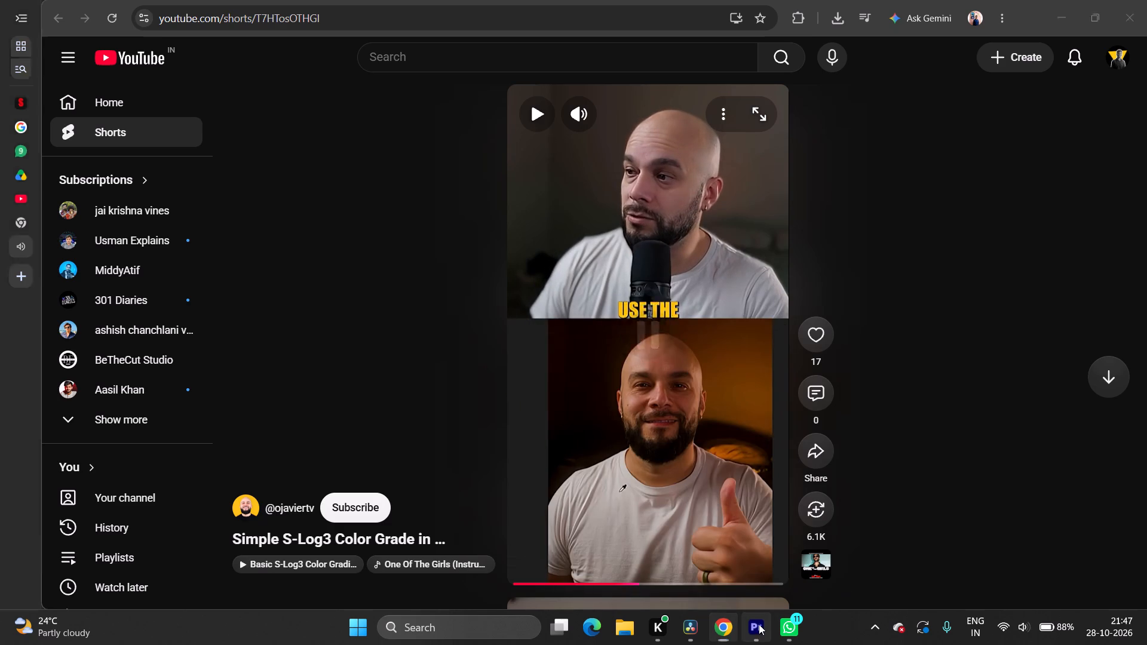
left_click_drag(1081, 362, 1073, 349)
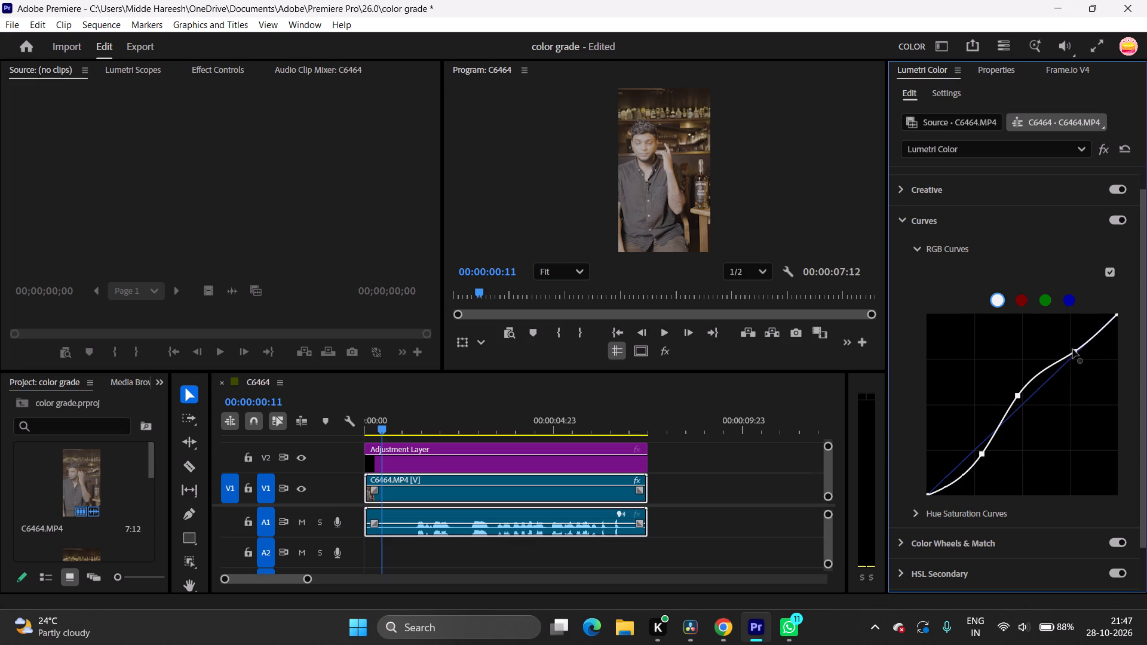
left_click_drag(1073, 349, 1071, 343)
left_click_drag(1020, 396, 1023, 394)
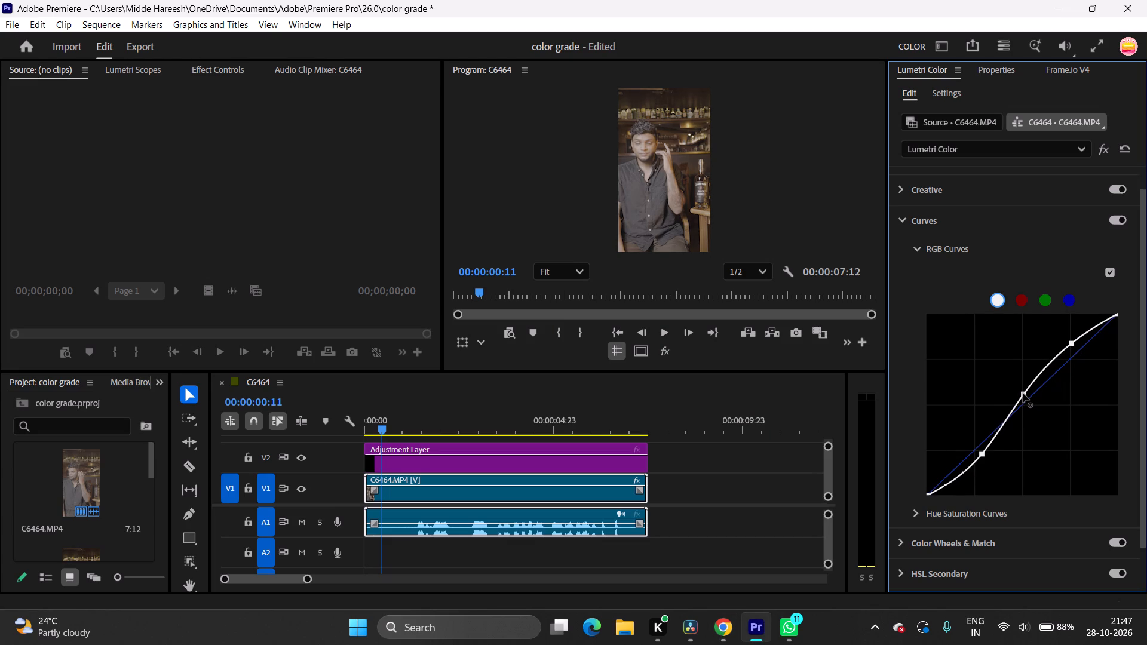
left_click_drag(1023, 394, 1023, 389)
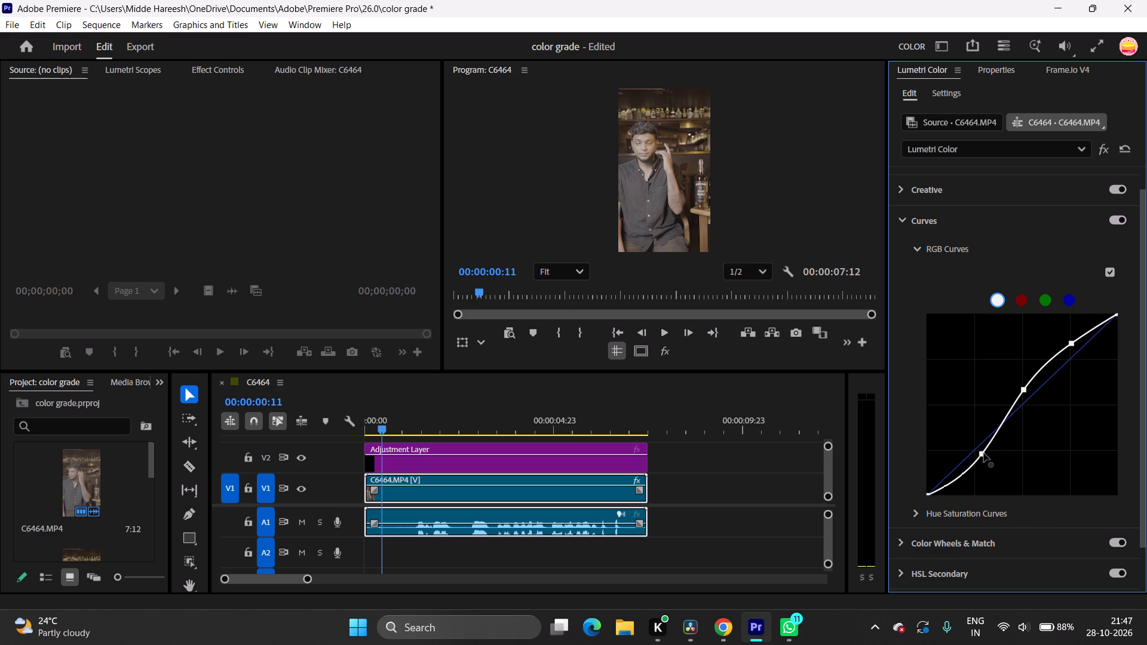
left_click(984, 453)
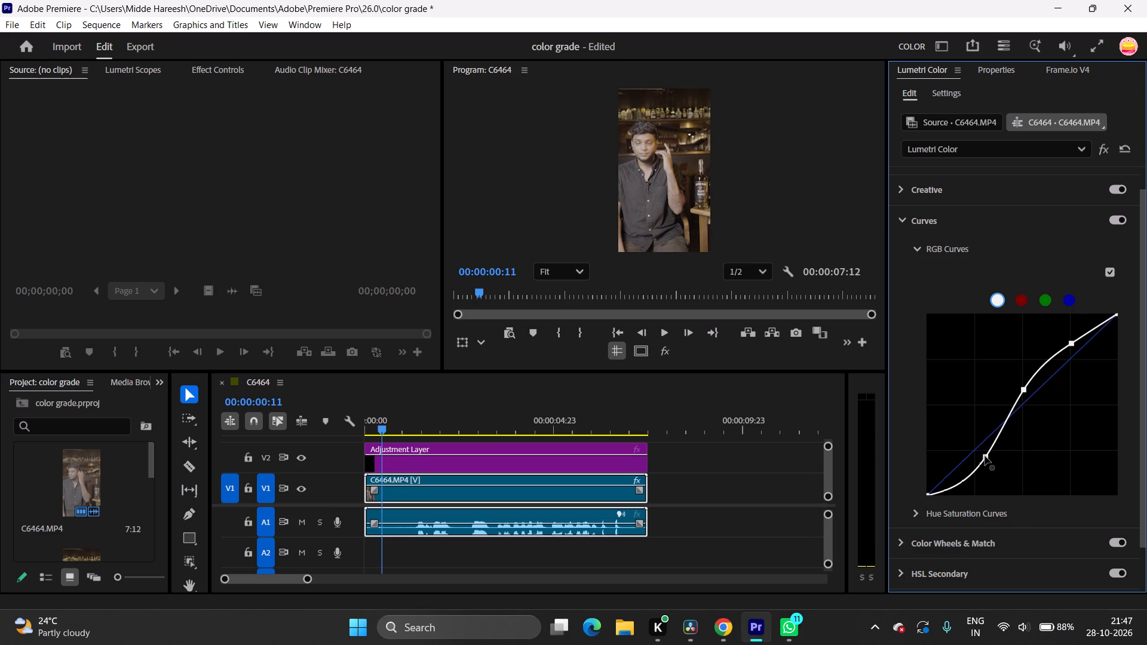
Switch to Chrome and watch the short's next part about using the white balance eyedropper.
left_click(725, 622)
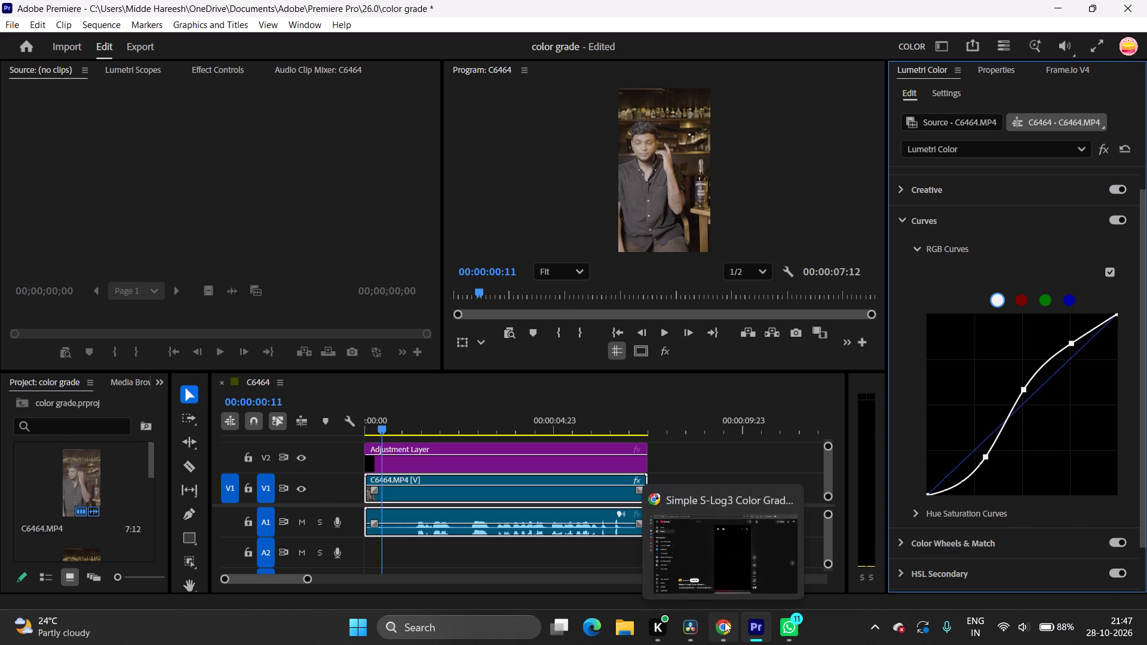
left_click(697, 374)
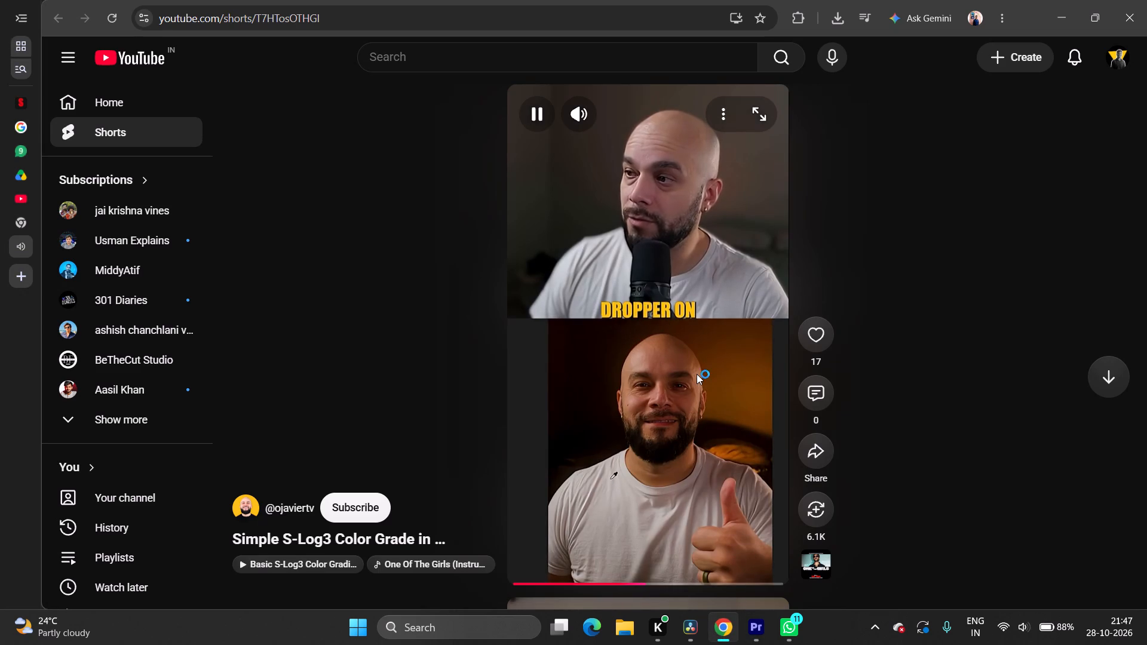
left_click(680, 366)
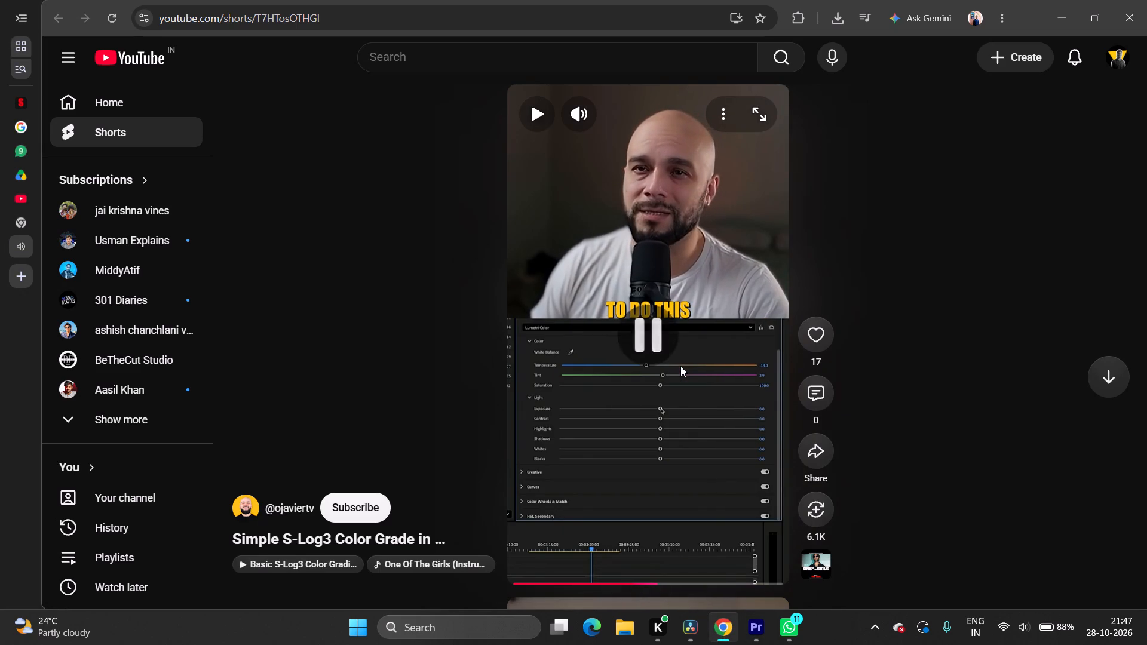
Switch to Premiere, expand the Creative section and examine the available Look presets and the option to browse for a look or LUT file.
left_click(760, 637)
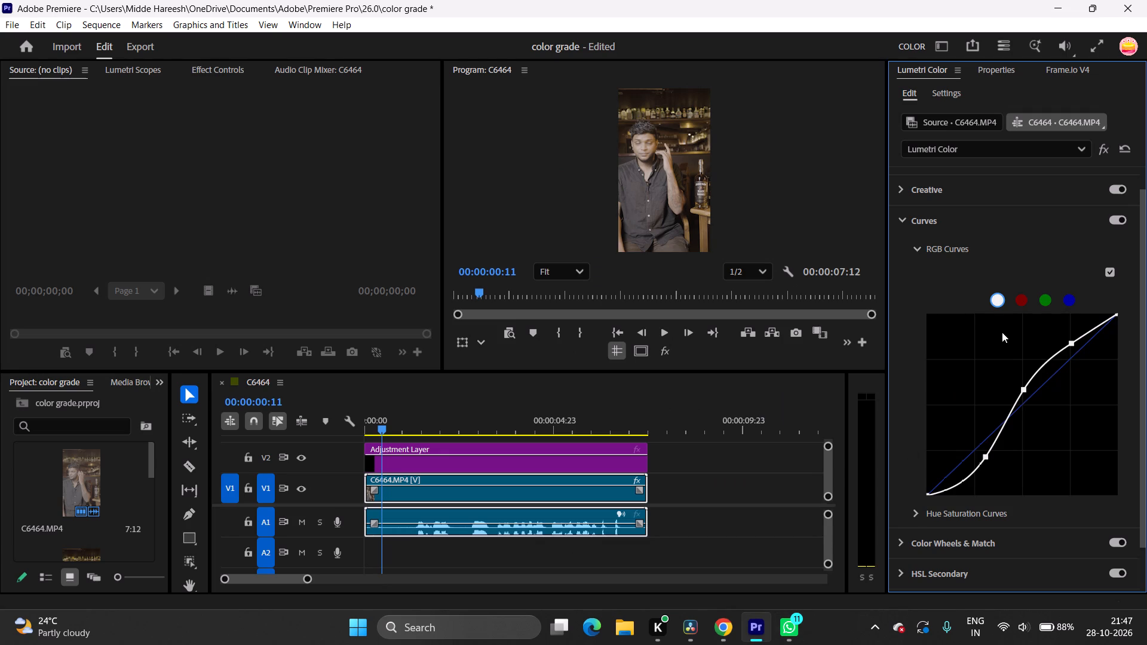
scroll(895, 299, "up", 5)
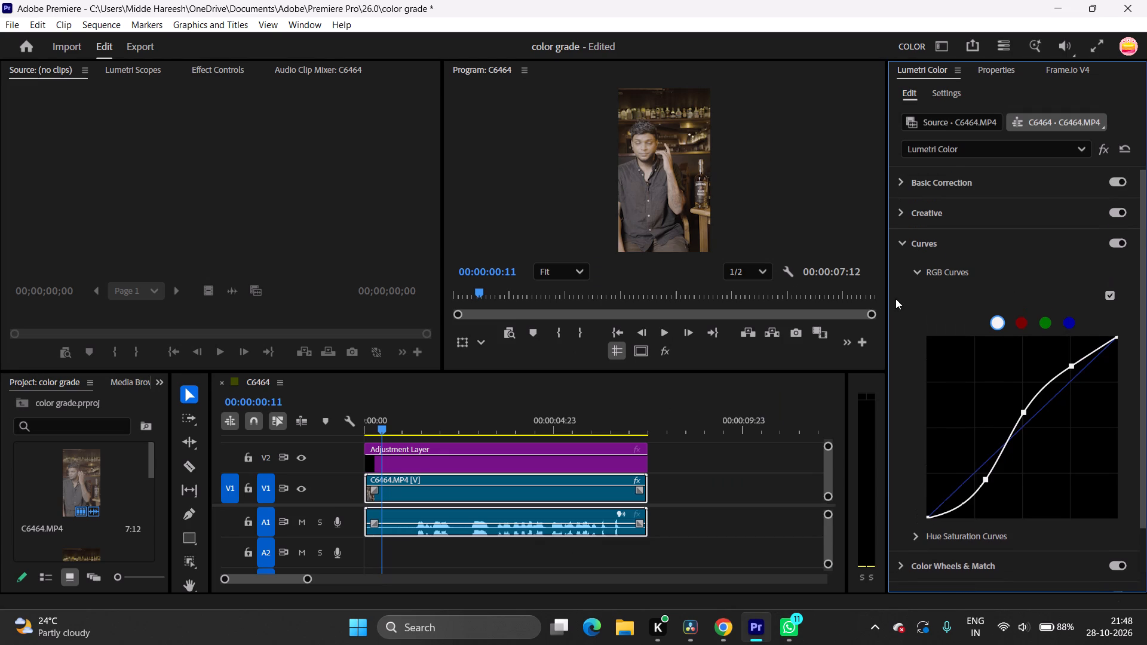
left_click(904, 214)
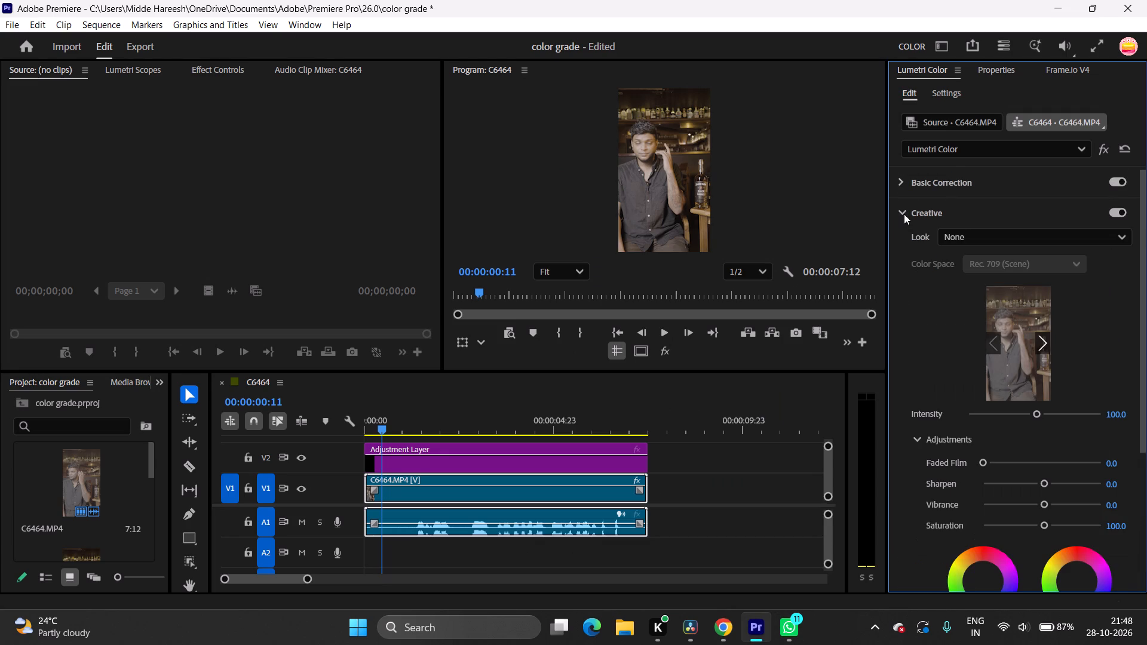
left_click(1037, 261)
left_click(1037, 240)
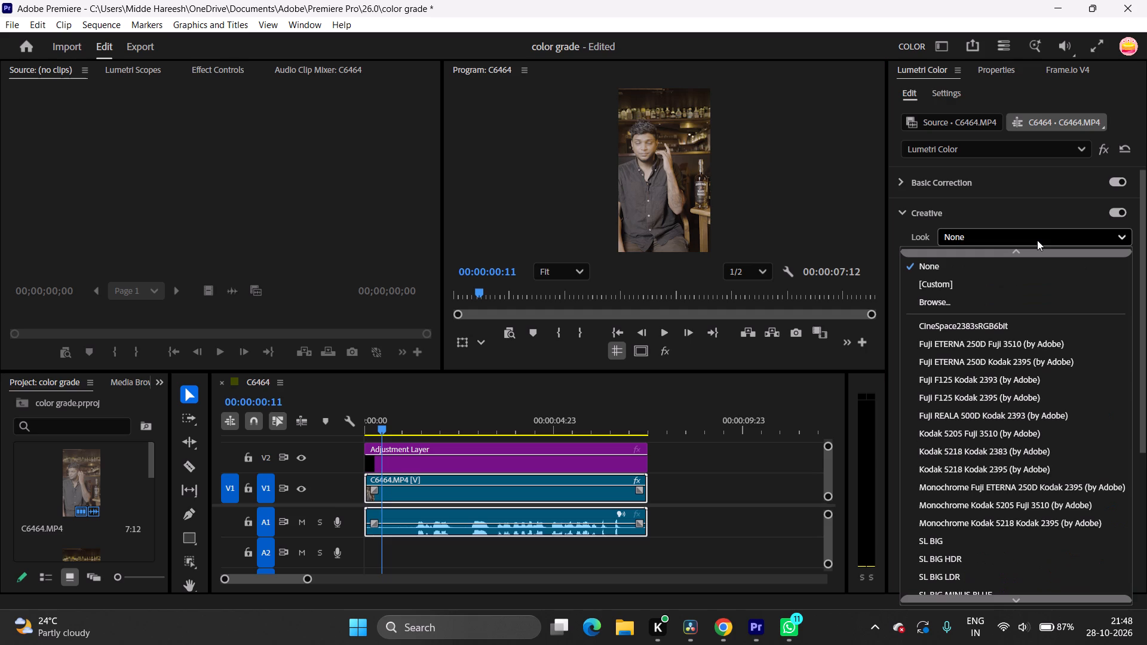
scroll(998, 359, "down", 9)
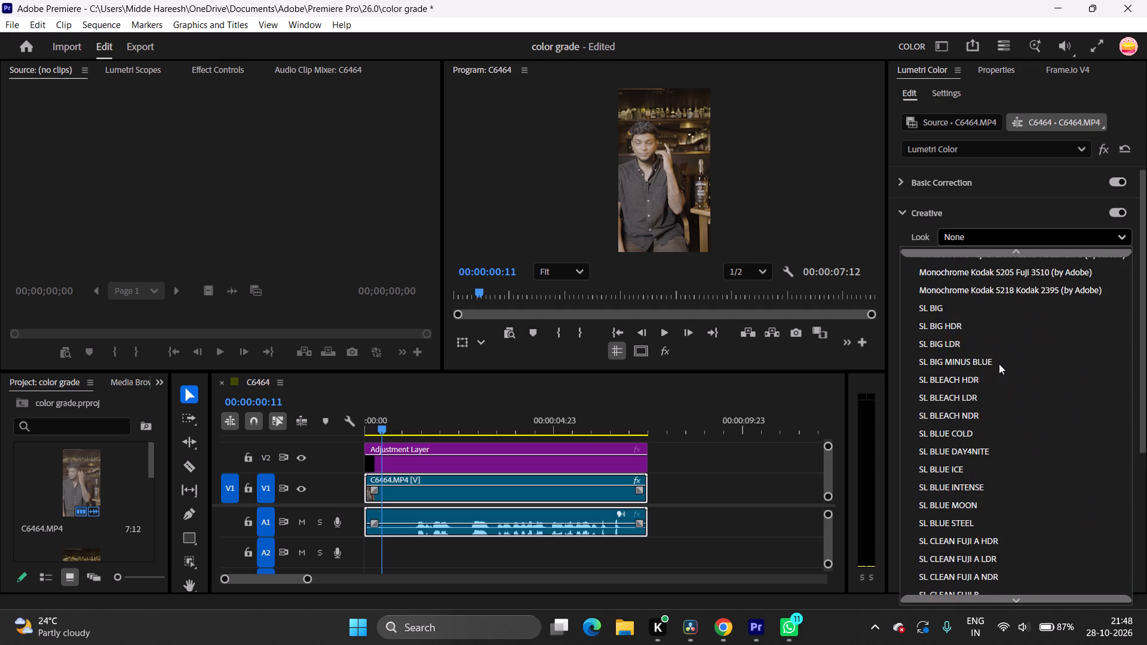
scroll(999, 364, "down", 20)
scroll(999, 364, "down", 9)
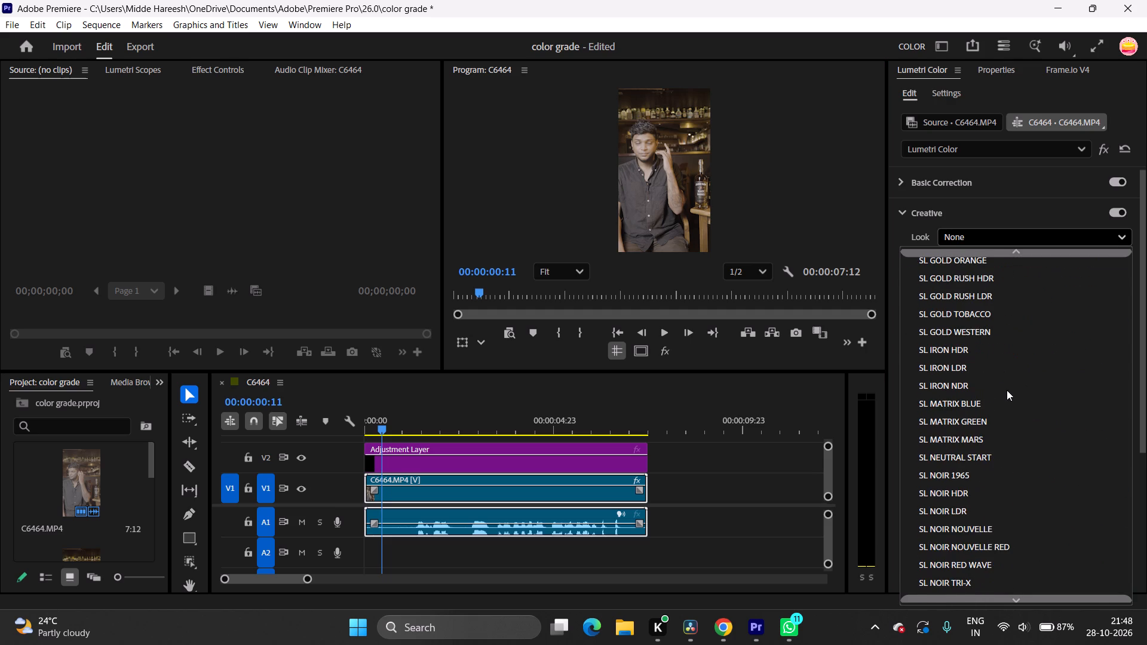
scroll(1007, 391, "up", 20)
scroll(1007, 391, "up", 7)
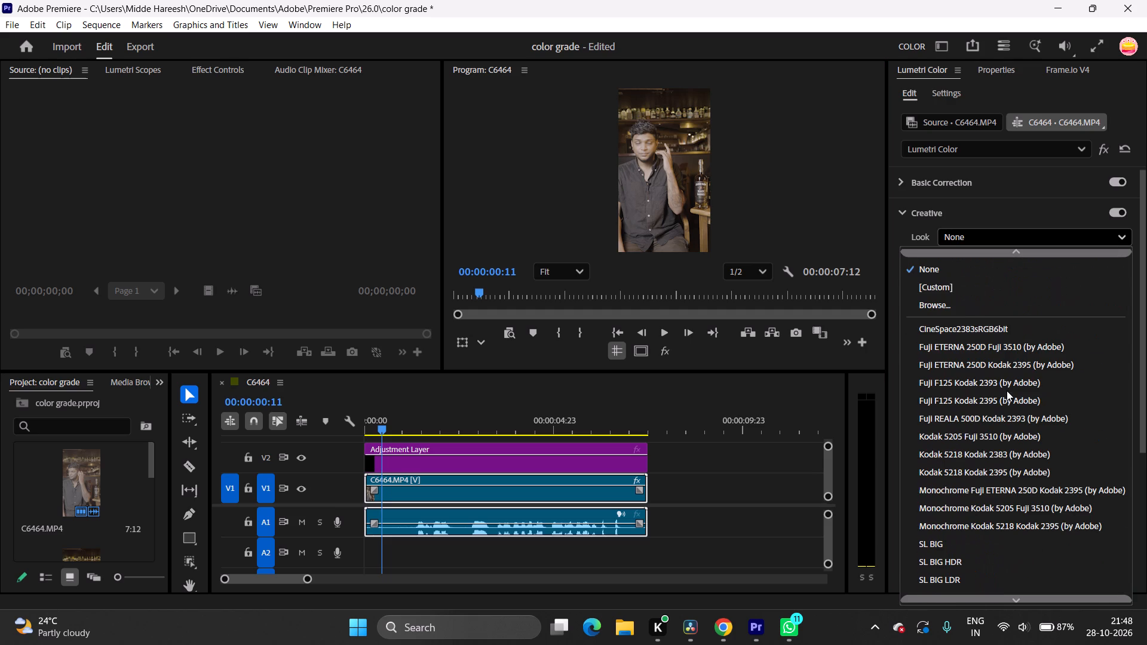
scroll(1007, 391, "up", 7)
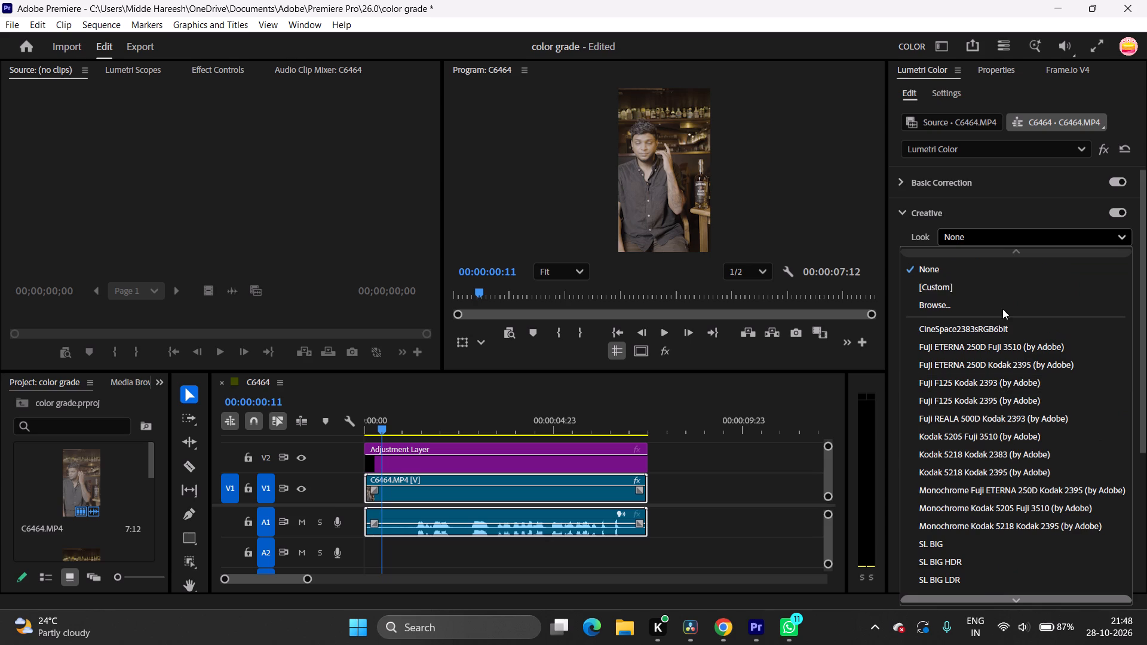
left_click(980, 303)
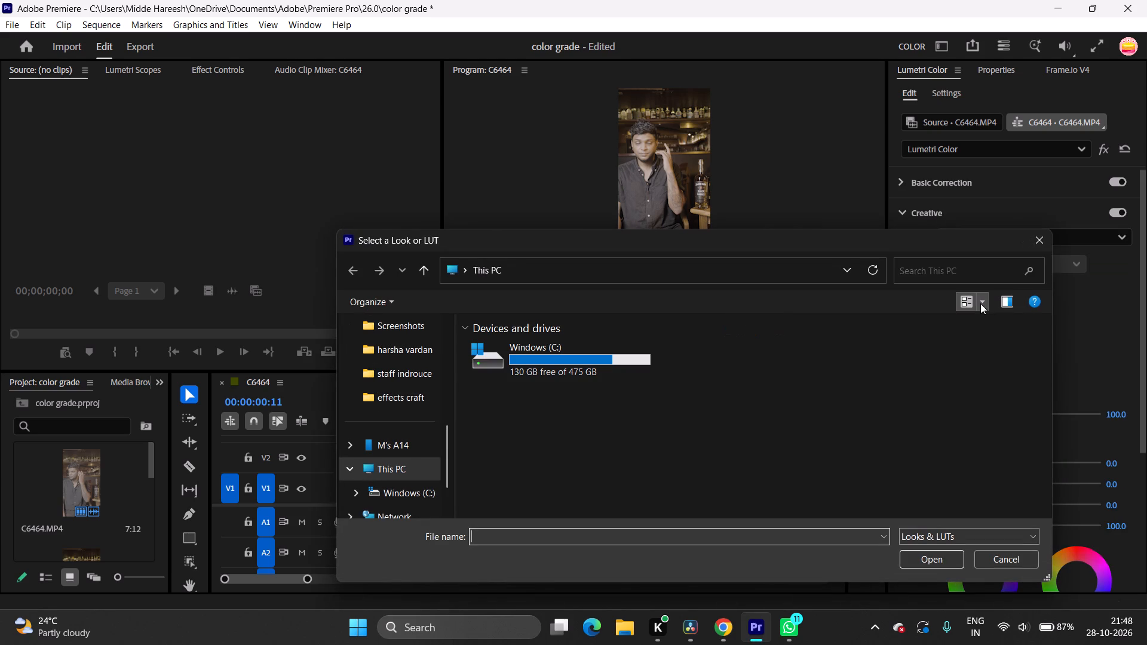
left_click(1042, 250)
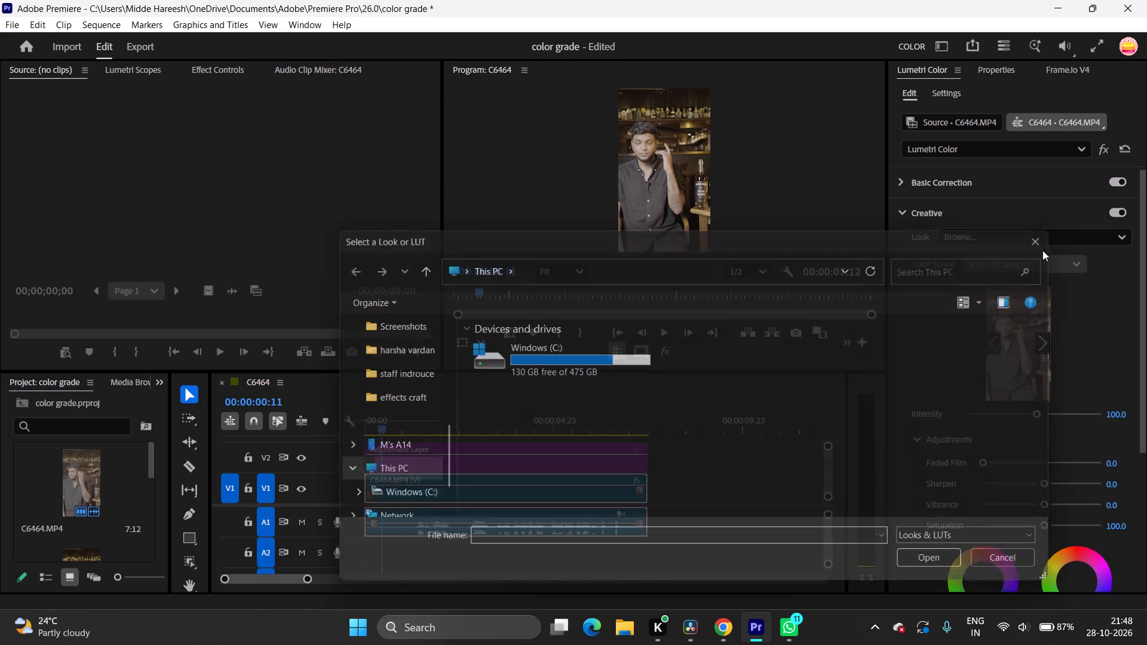
Cancel browsing for a LUT file and examine the built-in Look presets in the Creative section, leaving the look at None.
left_click(1043, 243)
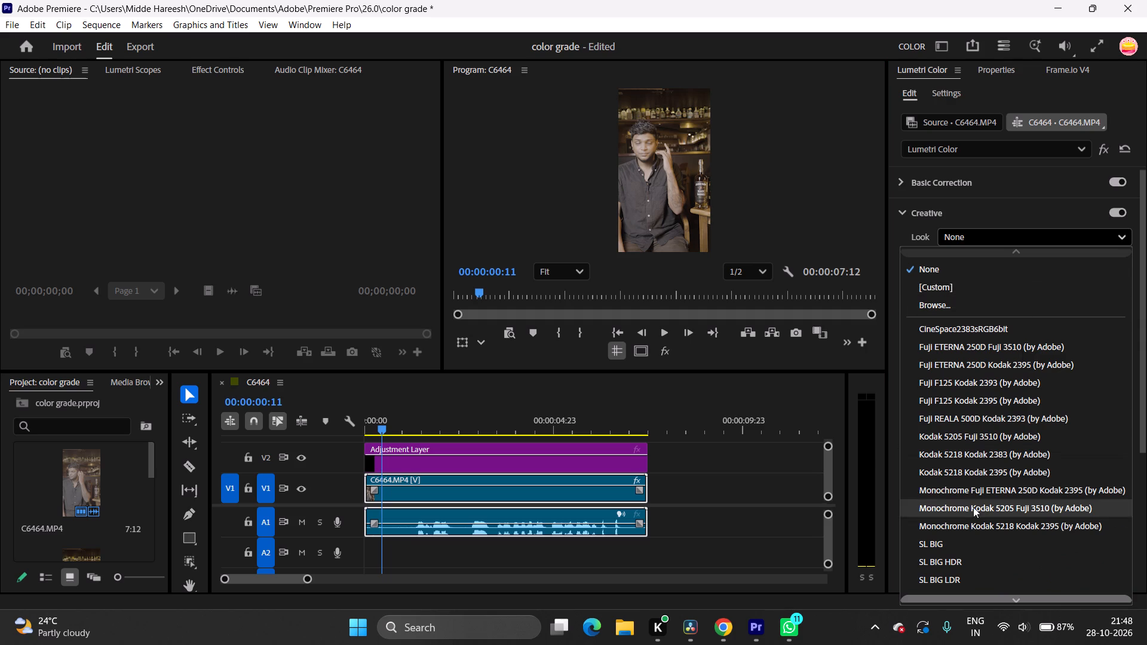
scroll(973, 507, "down", 15)
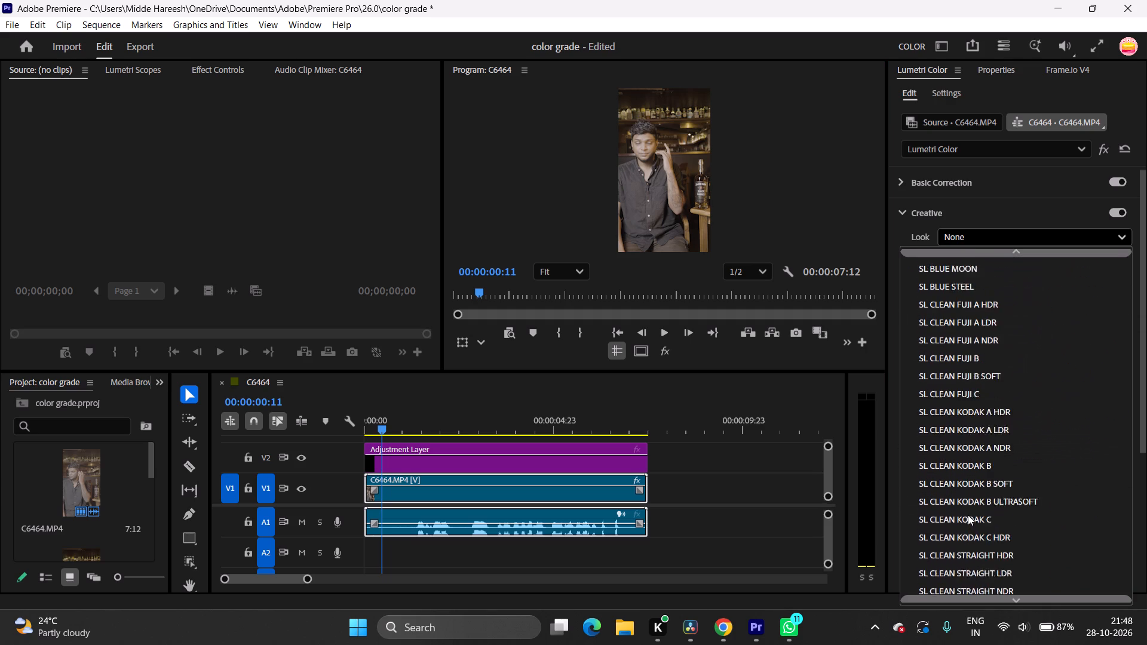
scroll(968, 515, "down", 12)
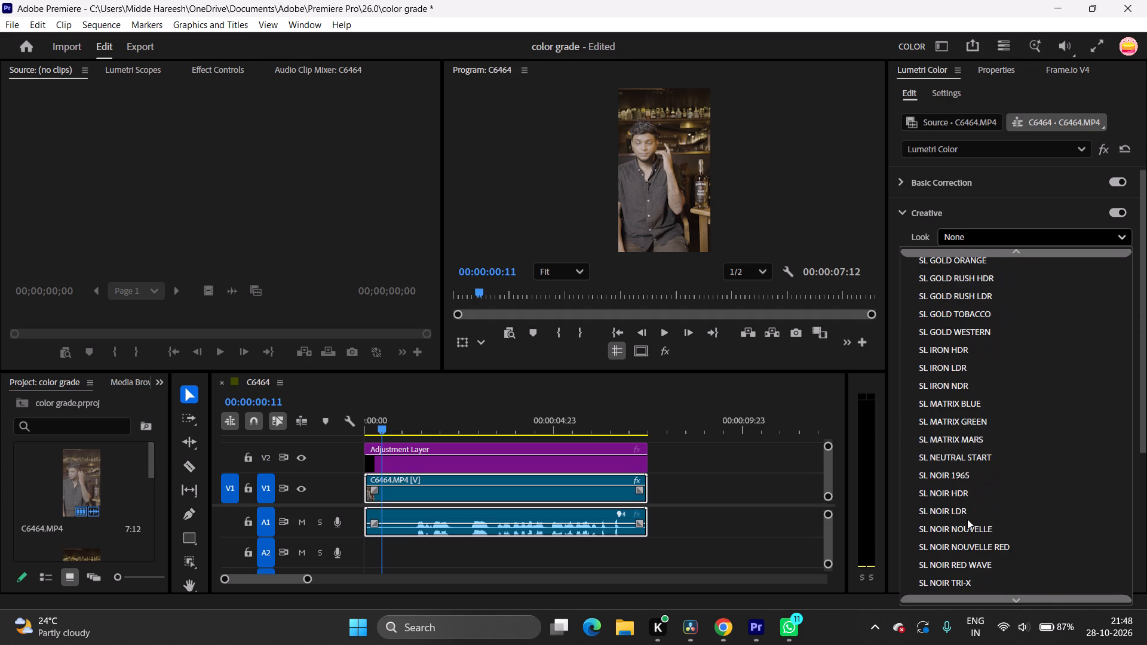
scroll(967, 519, "down", 5)
scroll(967, 504, "up", 3)
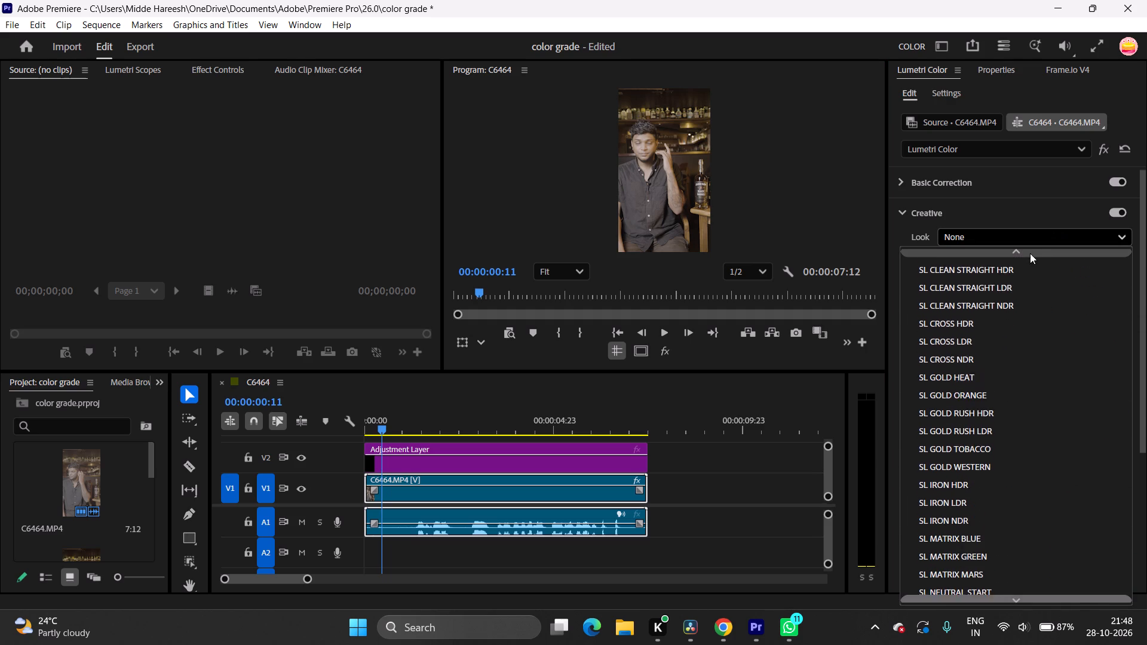
left_click(1022, 252)
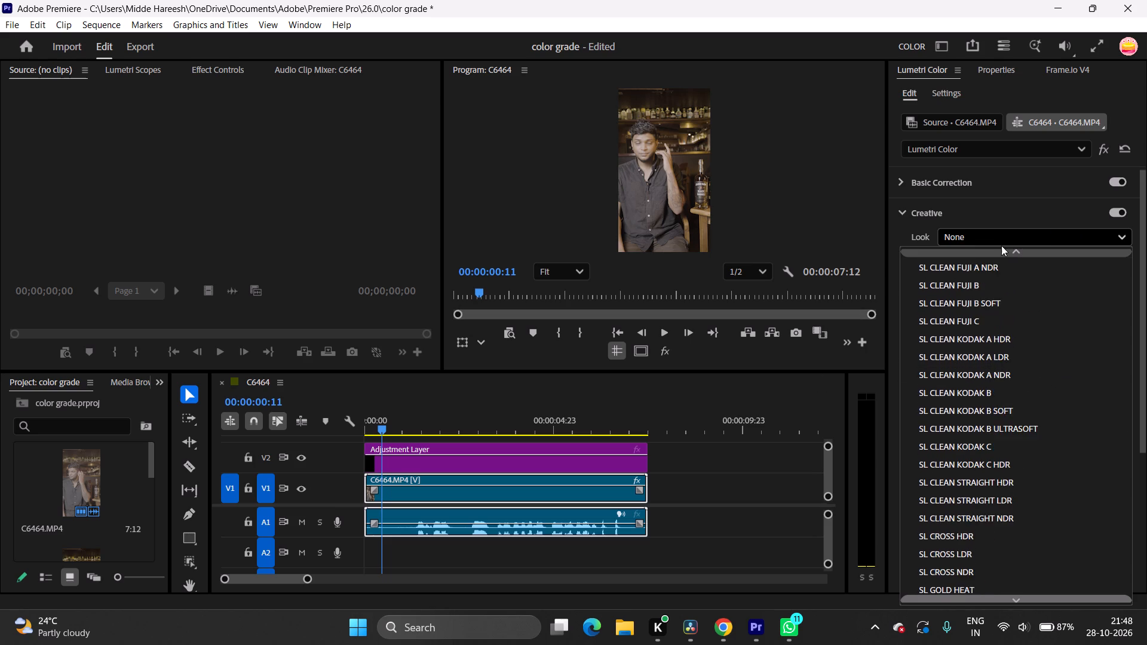
scroll(1031, 373, "down", 2)
scroll(1031, 373, "up", 2)
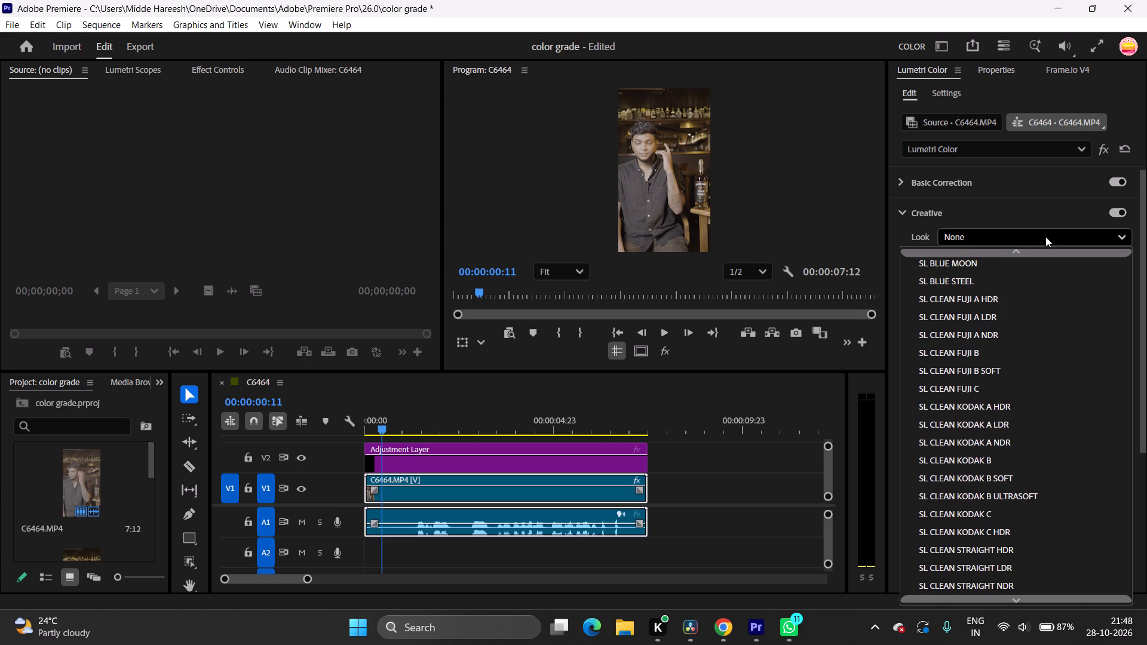
left_click(1045, 236)
Expand Basic Correction and set the white balance by sampling the man's grey shirt with the eyedropper.
left_click(910, 179)
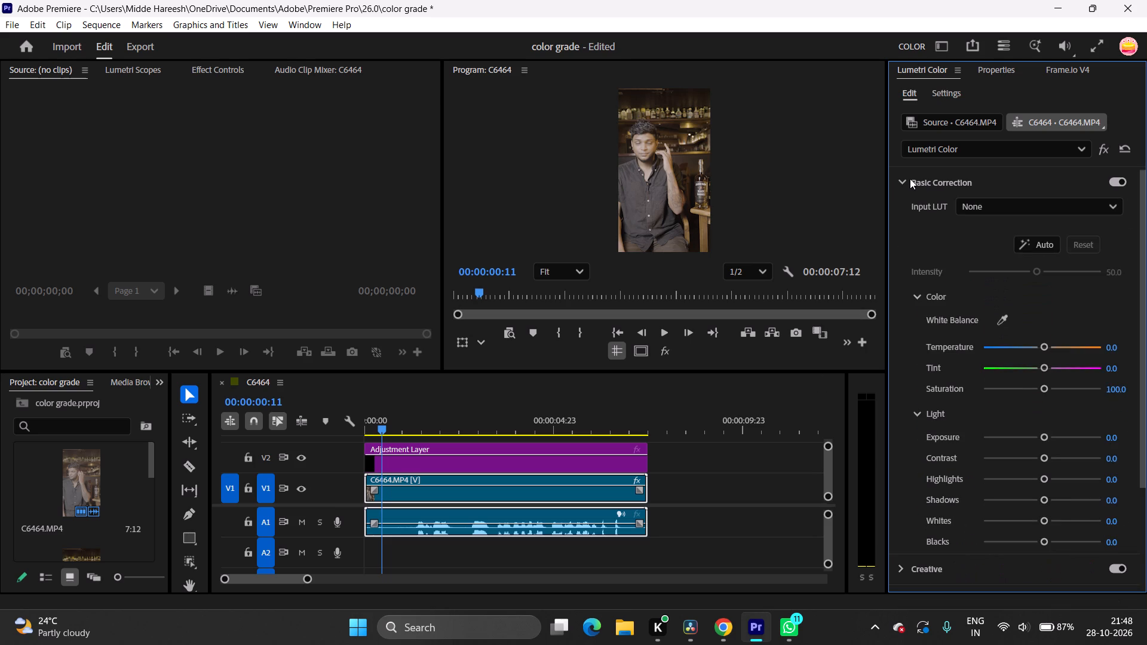
left_click(1001, 314)
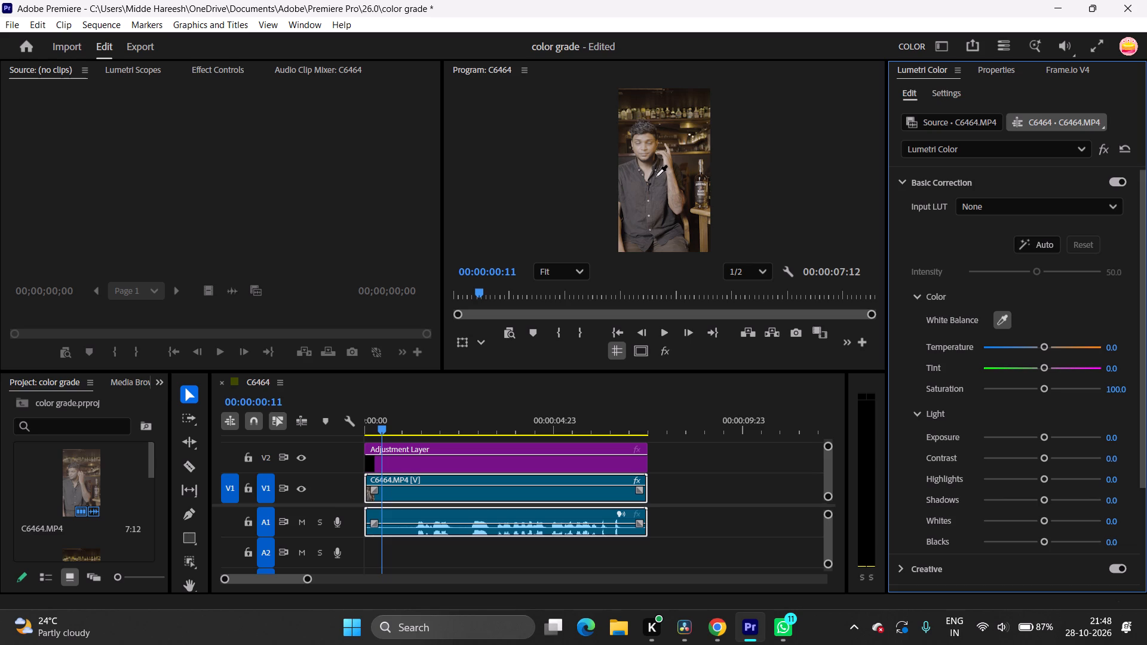
left_click(657, 197)
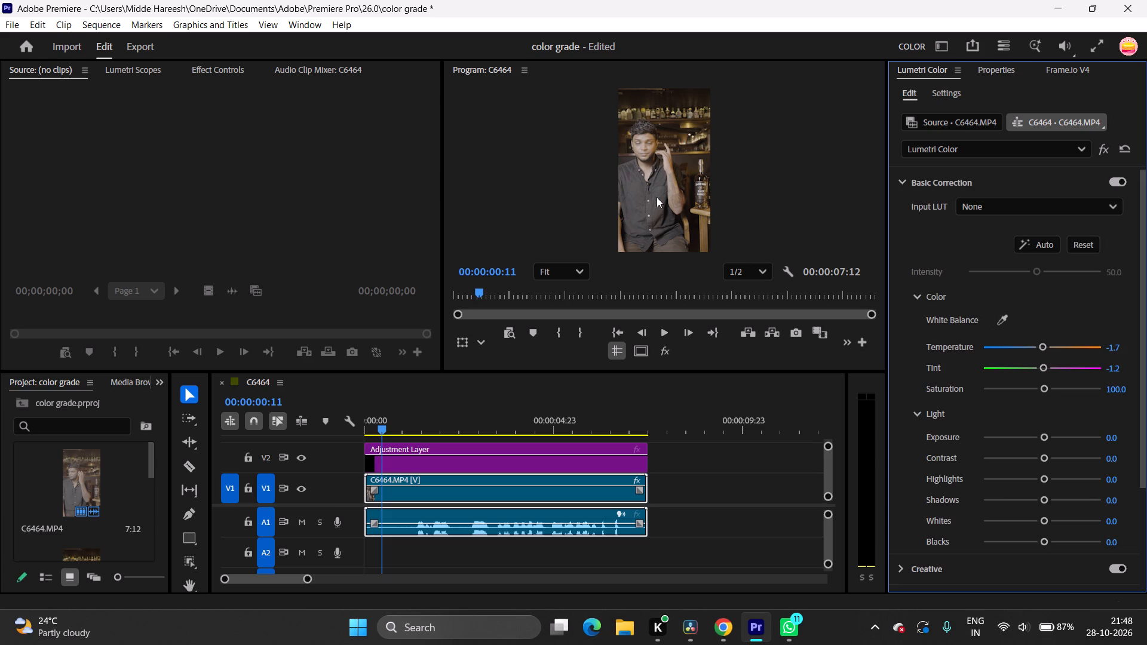
Switch to Chrome and watch the short's next part about raising the exposure.
left_click(722, 620)
left_click(660, 358)
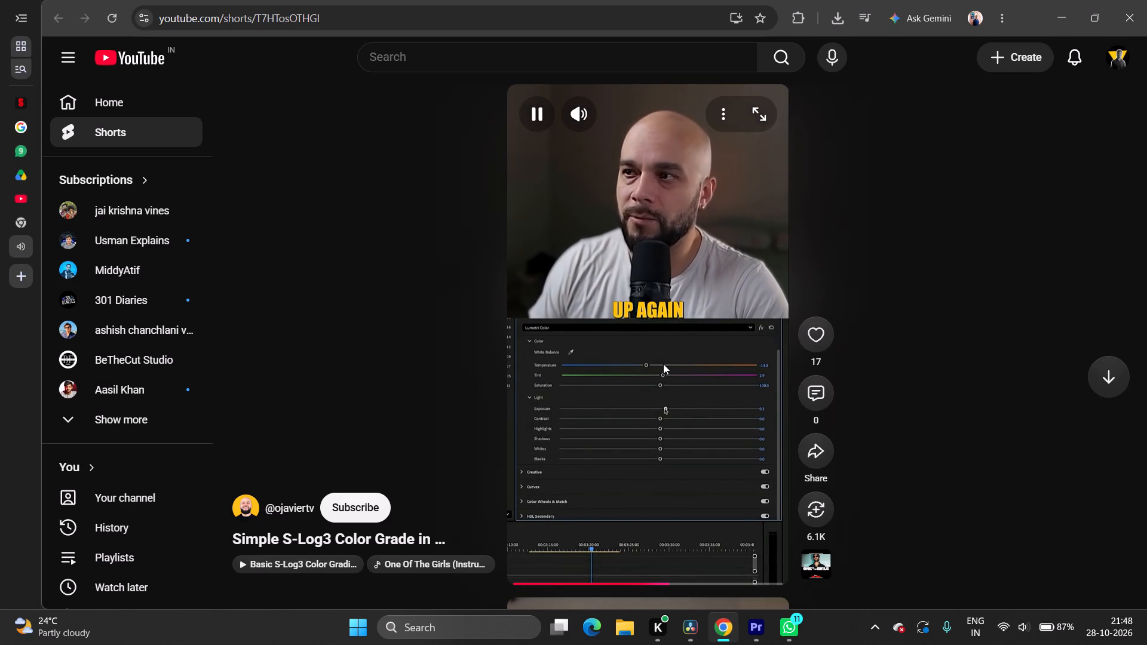
left_click(651, 580)
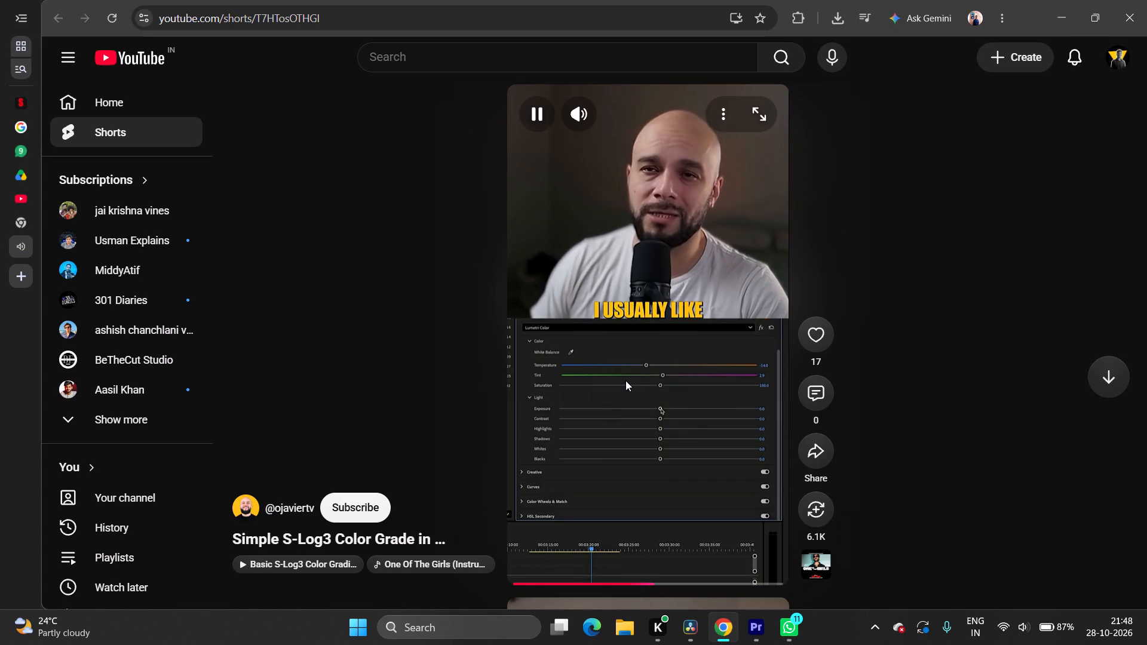
left_click(678, 426)
Switch to Premiere and set the clip's Exposure to 0.5.
left_click(749, 638)
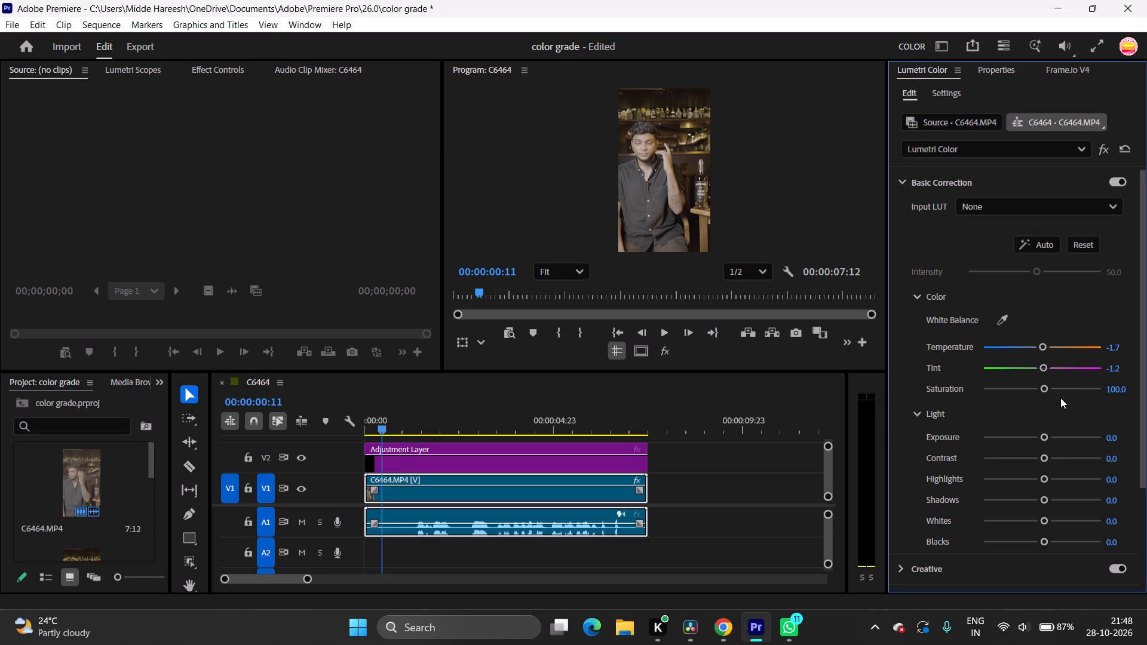
left_click(1111, 439)
type("0.5")
key("Return")
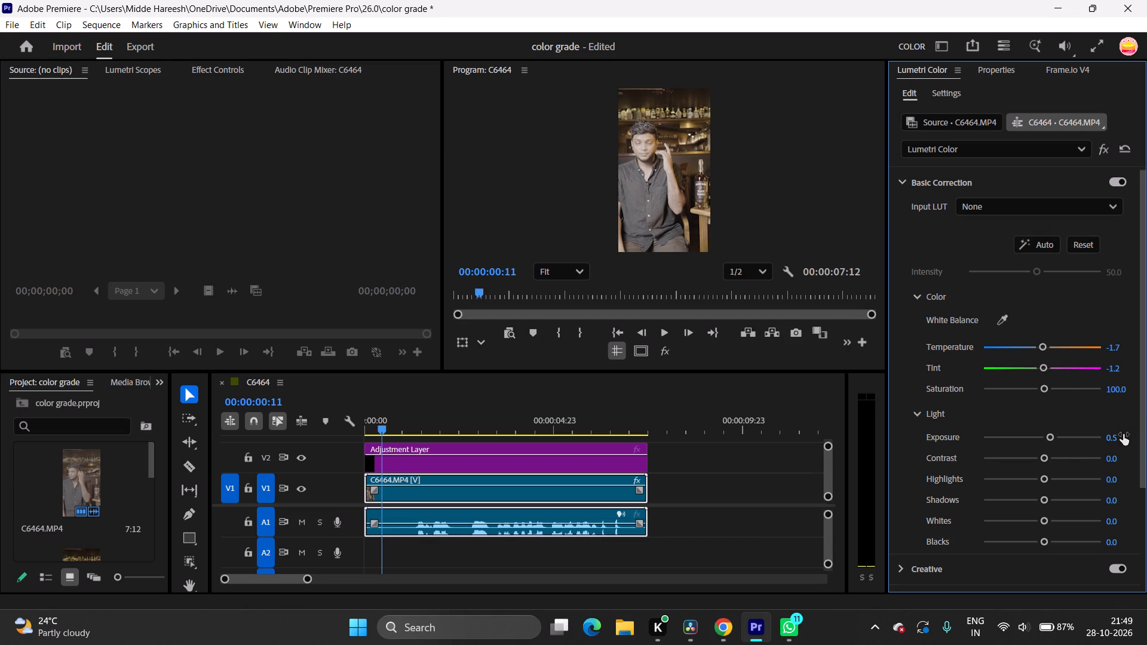
Switch to Chrome and watch the short's next part about adjusting shadows and highlights.
left_click(716, 623)
left_click(634, 404)
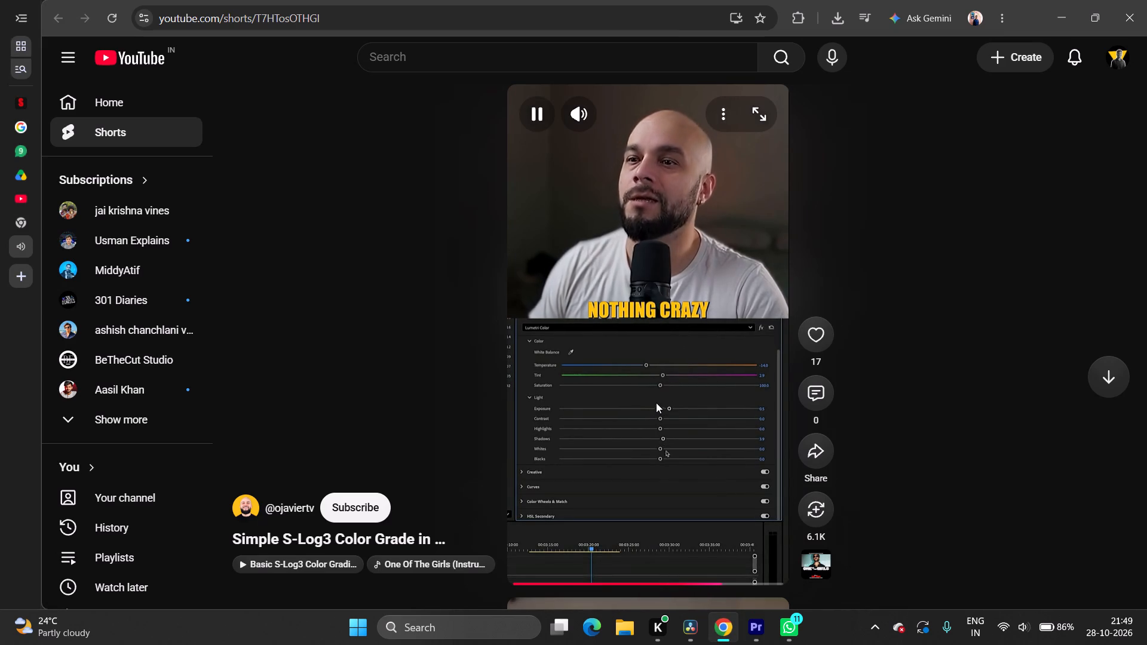
left_click(710, 434)
Switch to Premiere and set the clip's Shadows to 2.
left_click(757, 619)
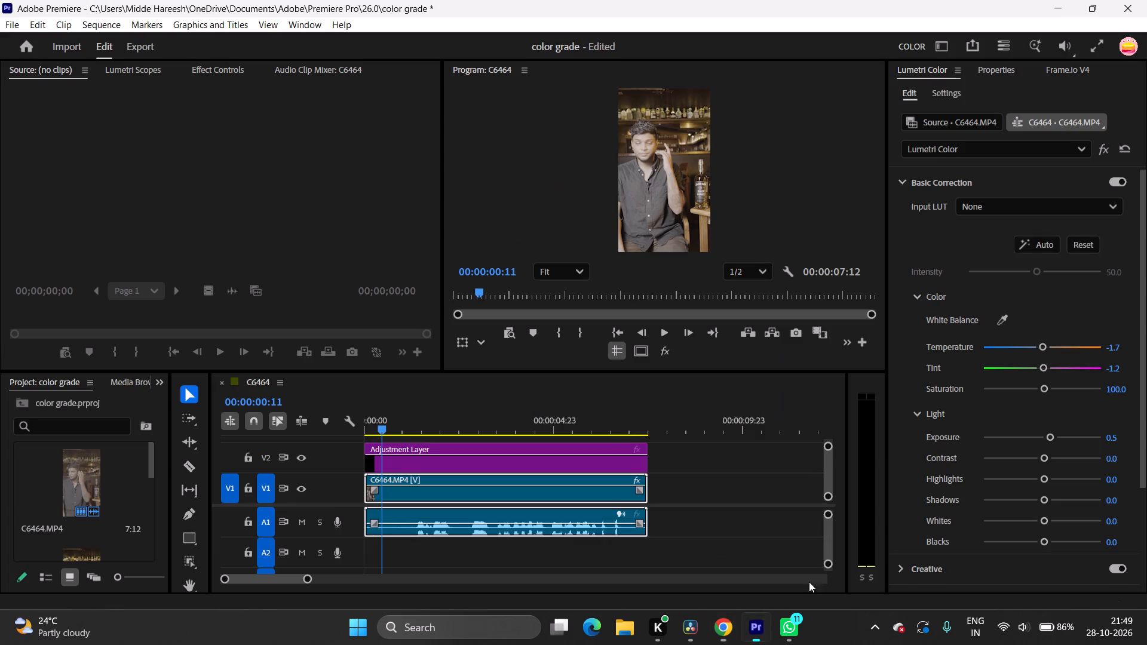
left_click(1113, 503)
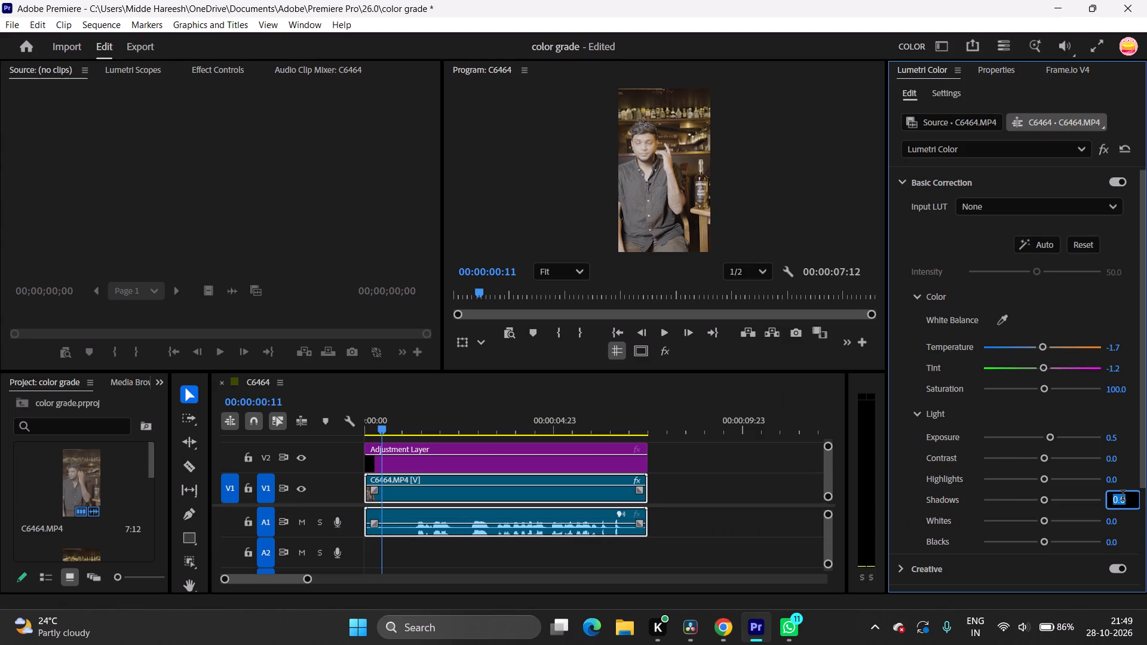
key("2")
key("Return")
Switch to Chrome, watch the short's comparison with the grade off and on, and return to Premiere.
left_click(723, 641)
left_click(683, 435)
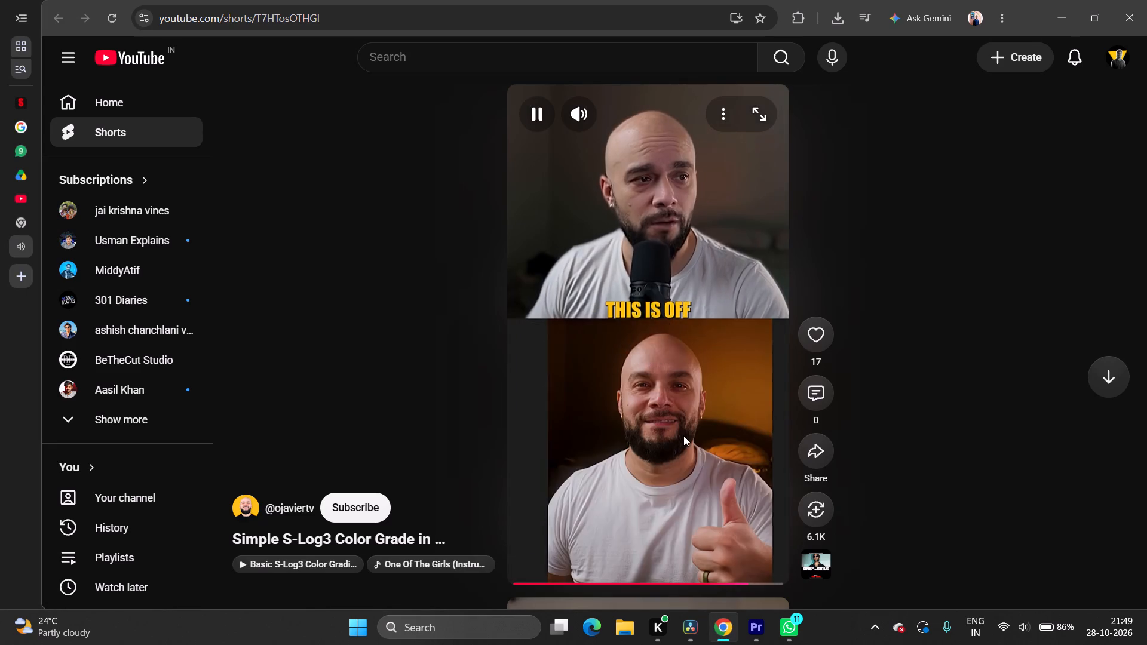
left_click(683, 435)
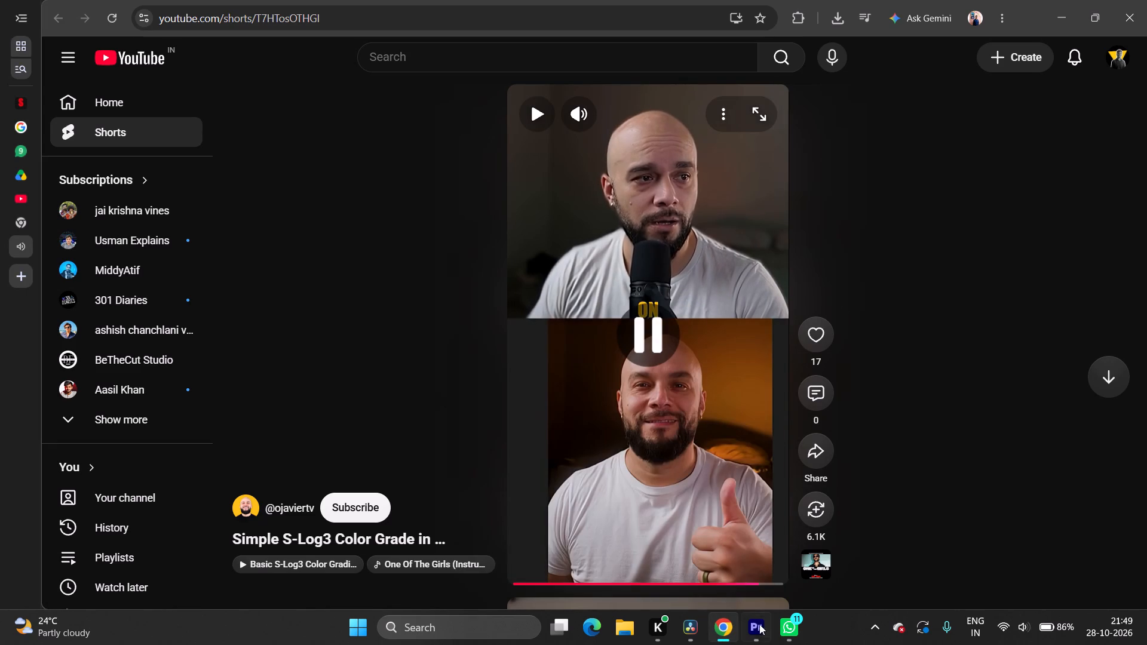
left_click(755, 643)
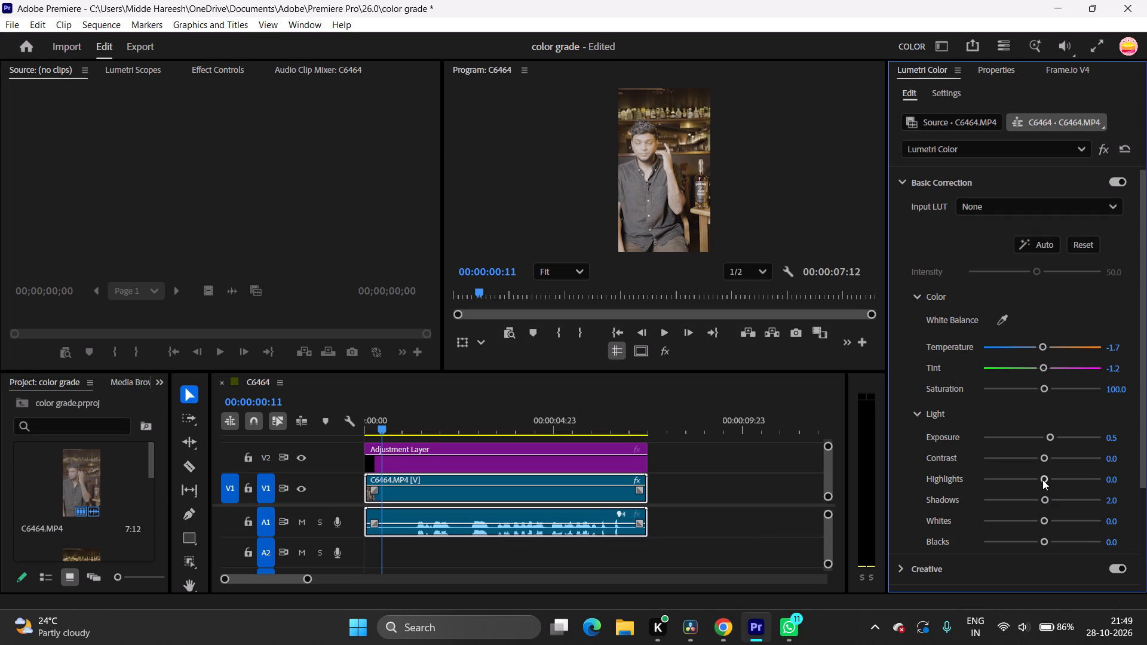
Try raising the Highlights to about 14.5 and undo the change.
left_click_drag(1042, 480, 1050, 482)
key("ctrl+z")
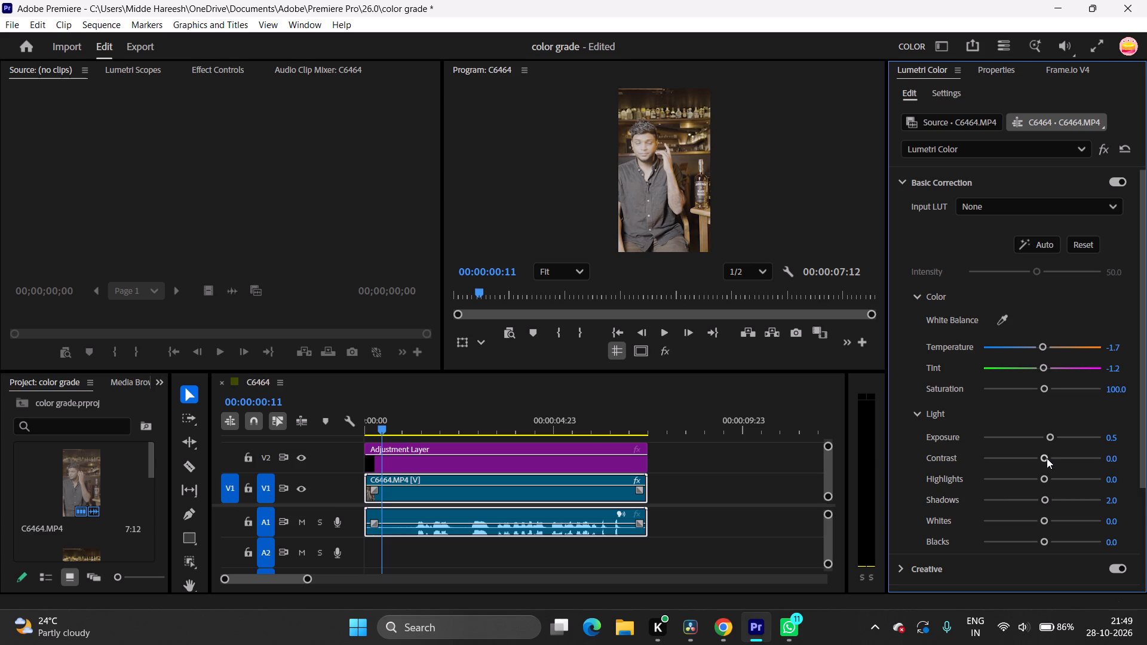
Raise the clip's Contrast slightly to about 3.2.
left_click(1047, 457)
left_click_drag(1120, 460, 1115, 461)
left_click_drag(1115, 461, 1114, 462)
Play the graded sequence from its start to check the look.
left_click_drag(382, 416, 367, 426)
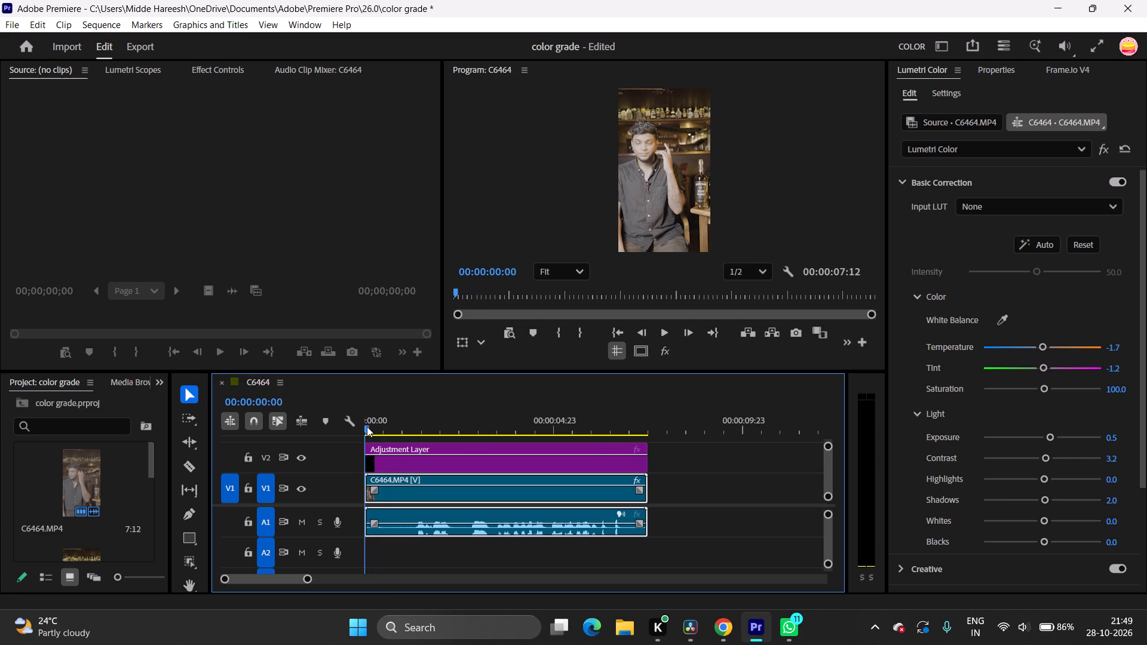
left_click_drag(367, 426, 363, 429)
key("space")
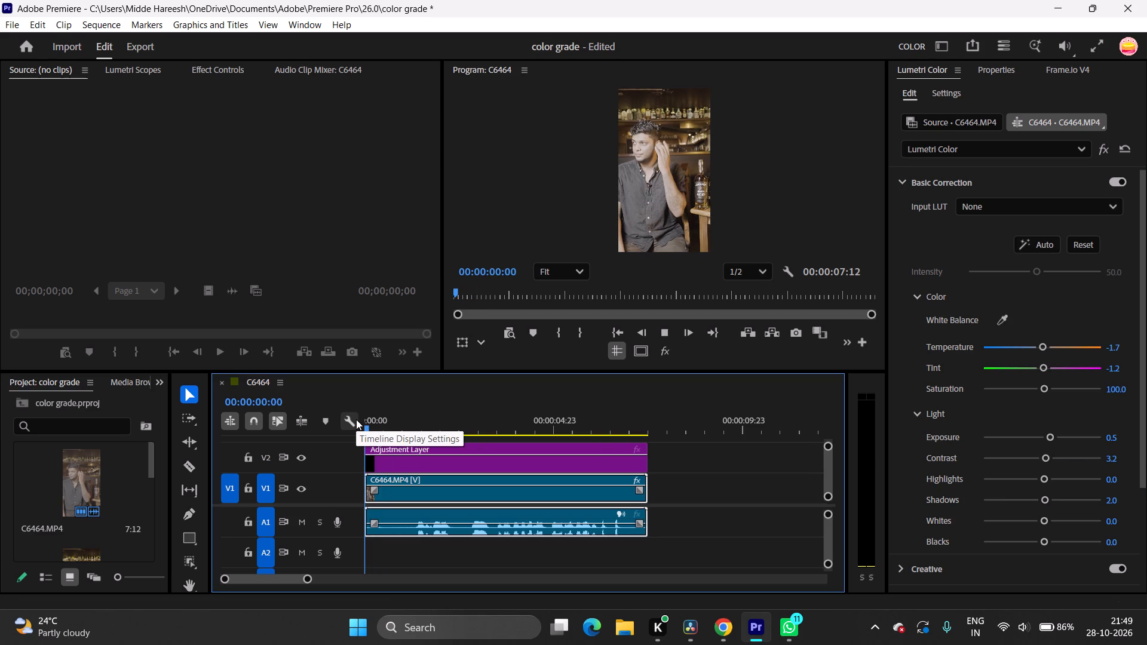
scroll(356, 419, "up", 1)
key("space")
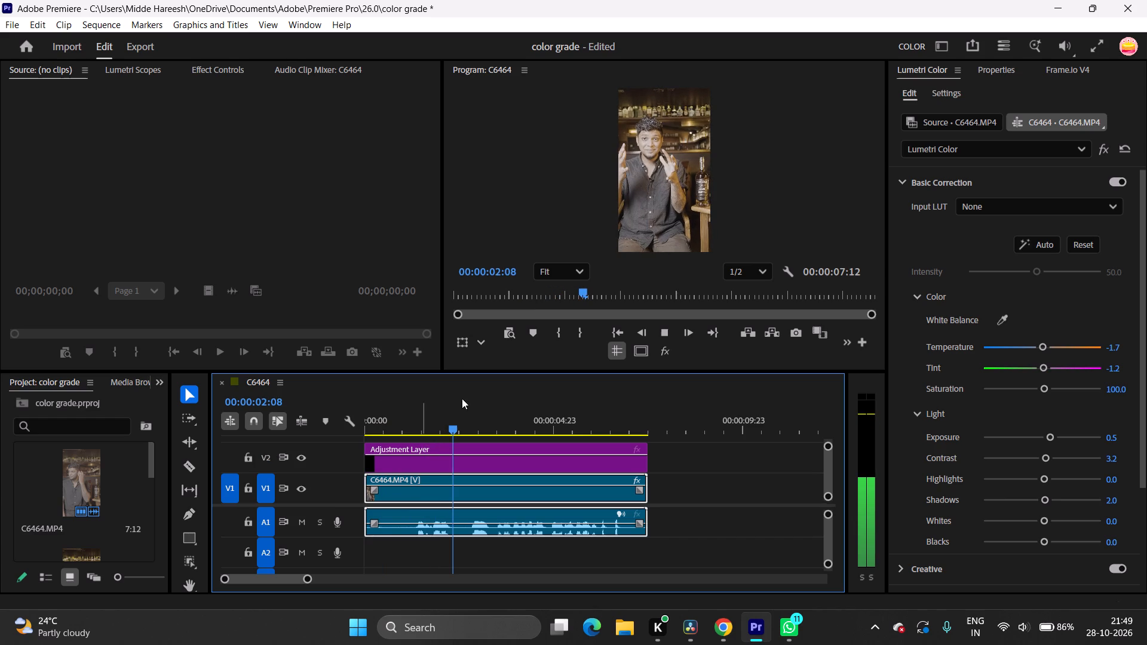
Set the Program monitor's playback resolution to Full.
left_click(733, 266)
left_click(748, 289)
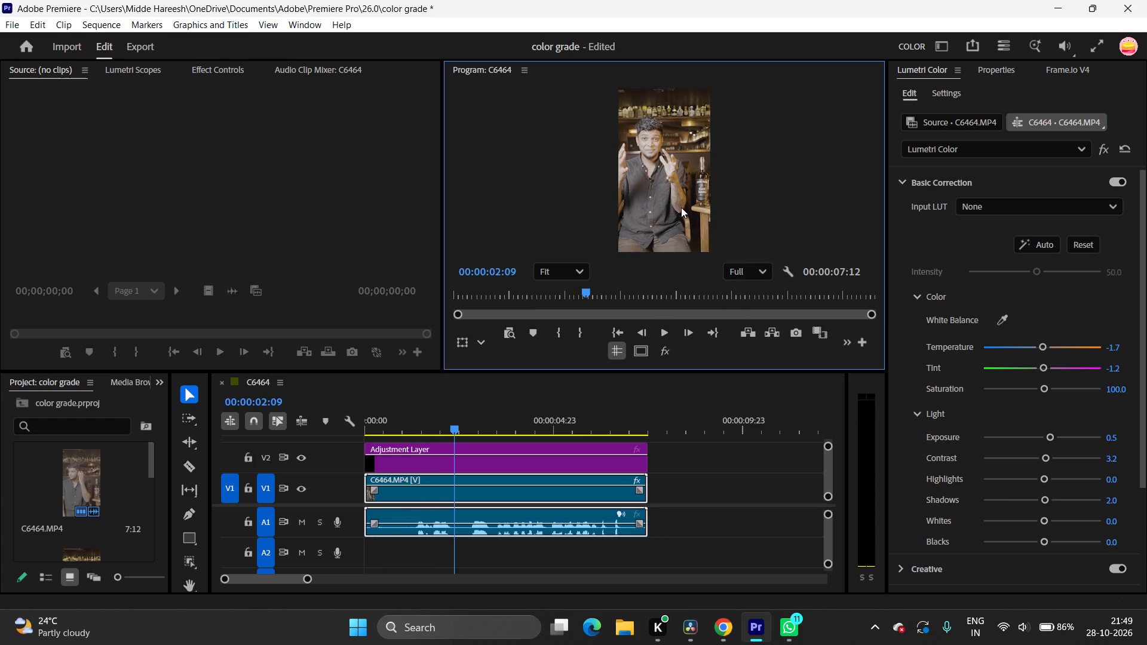
Maximize the Program monitor, play the graded sequence from its start to check the look, and restore the panel layout.
key("Tab")
left_click(720, 229)
left_click(721, 224)
key("grave")
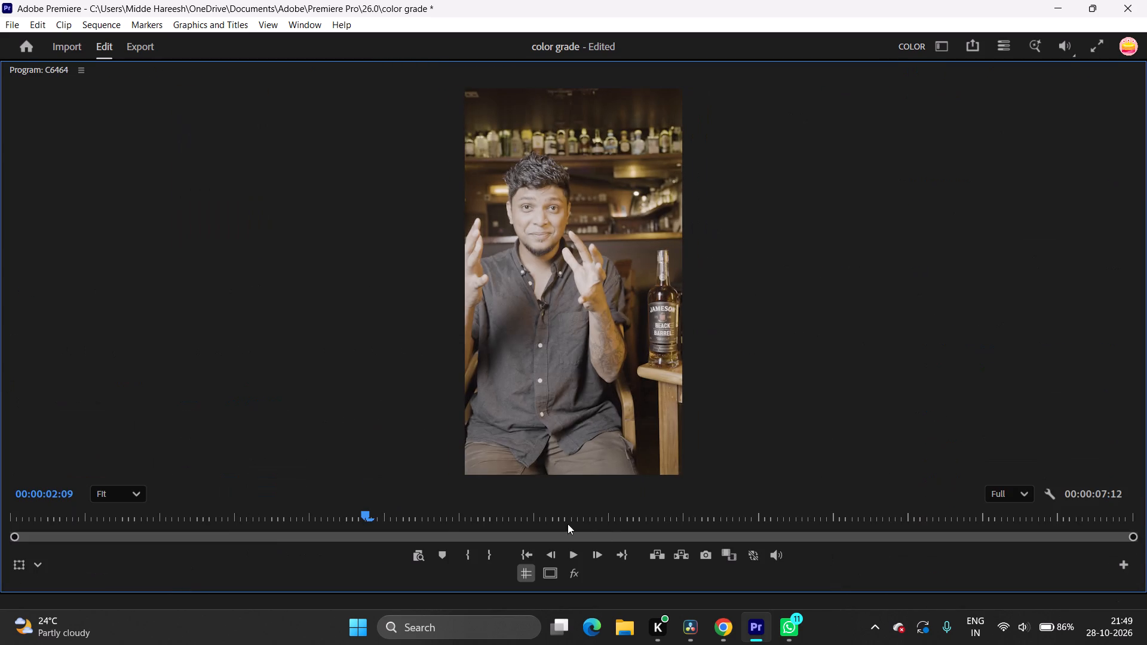
left_click_drag(364, 514, 0, 560)
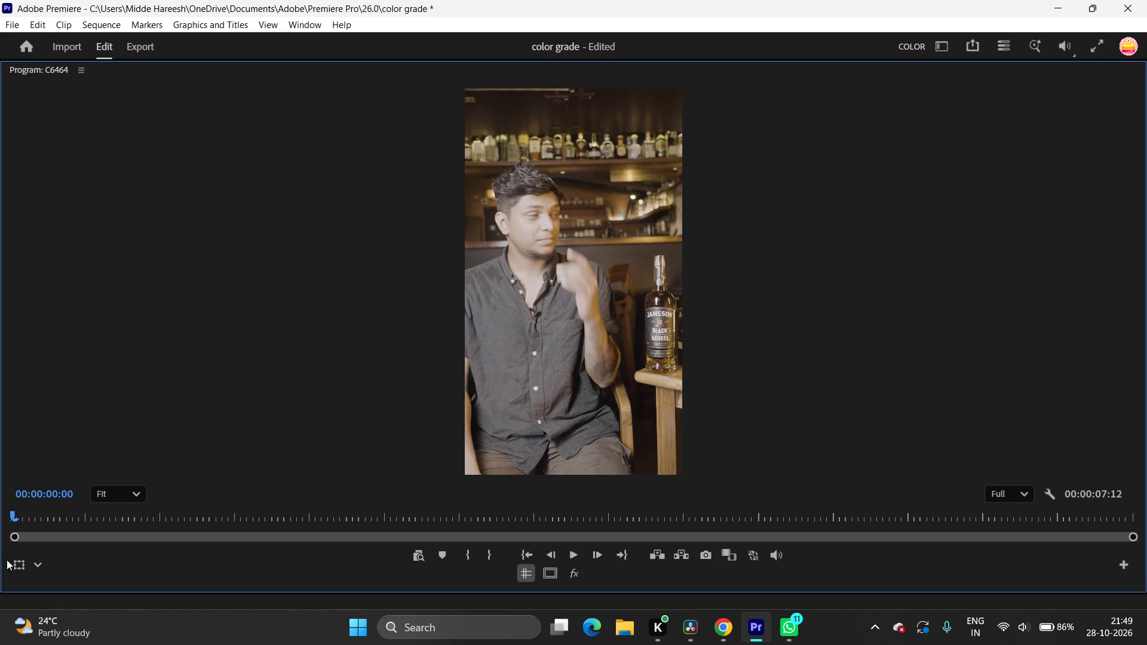
key("space")
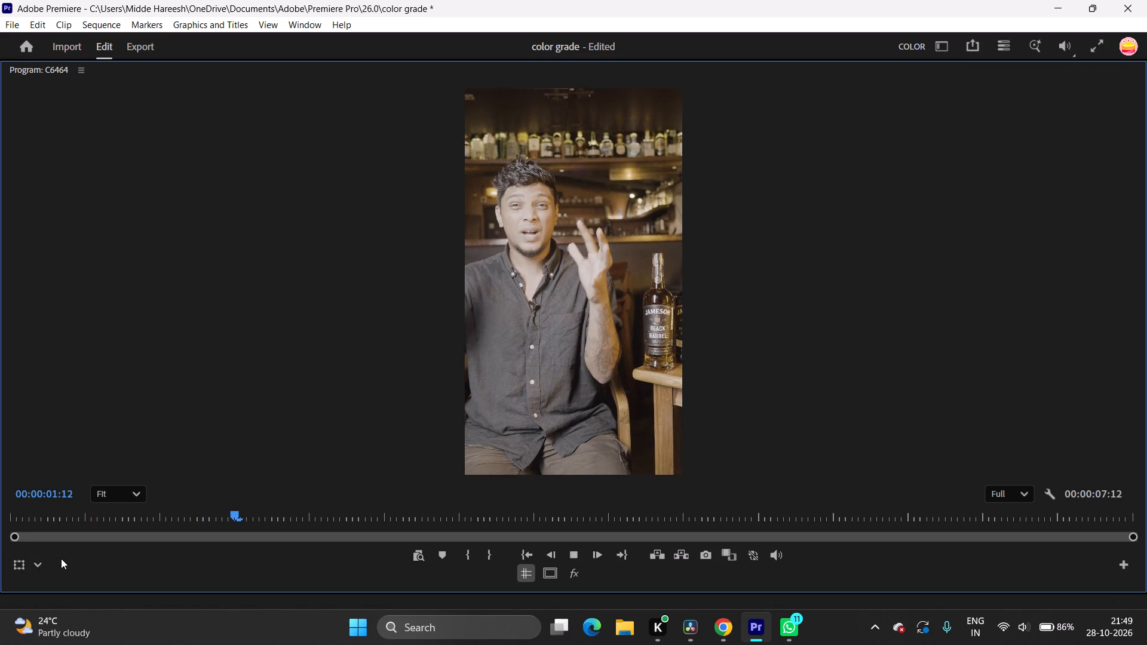
left_click(61, 558)
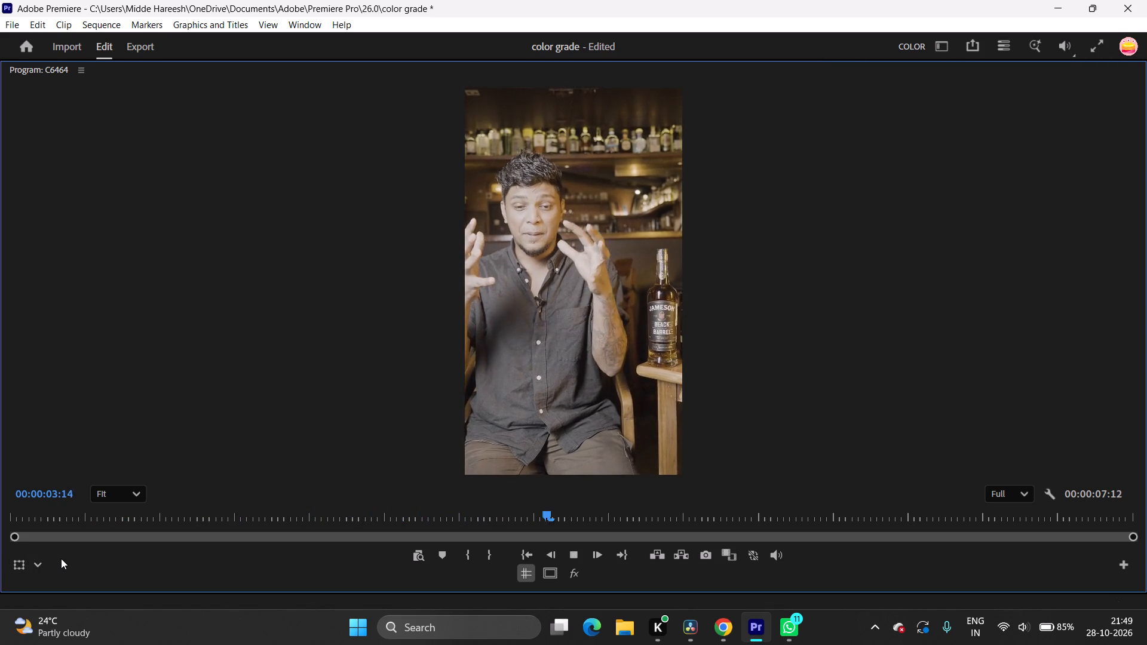
key("space")
key("space")
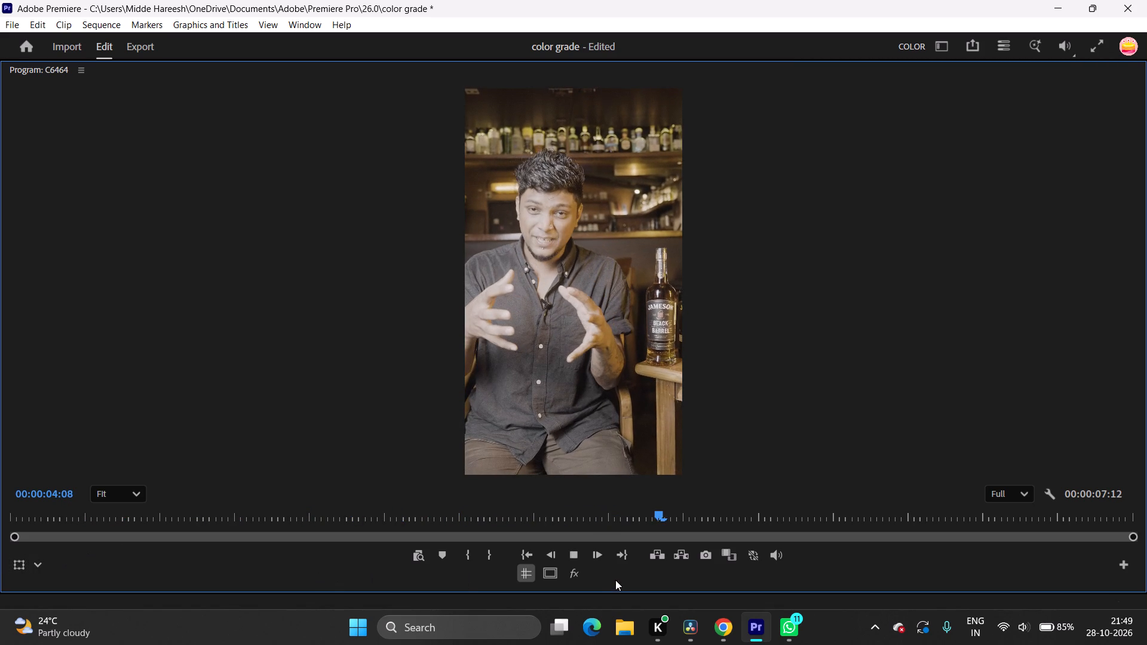
key("space")
key("grave")
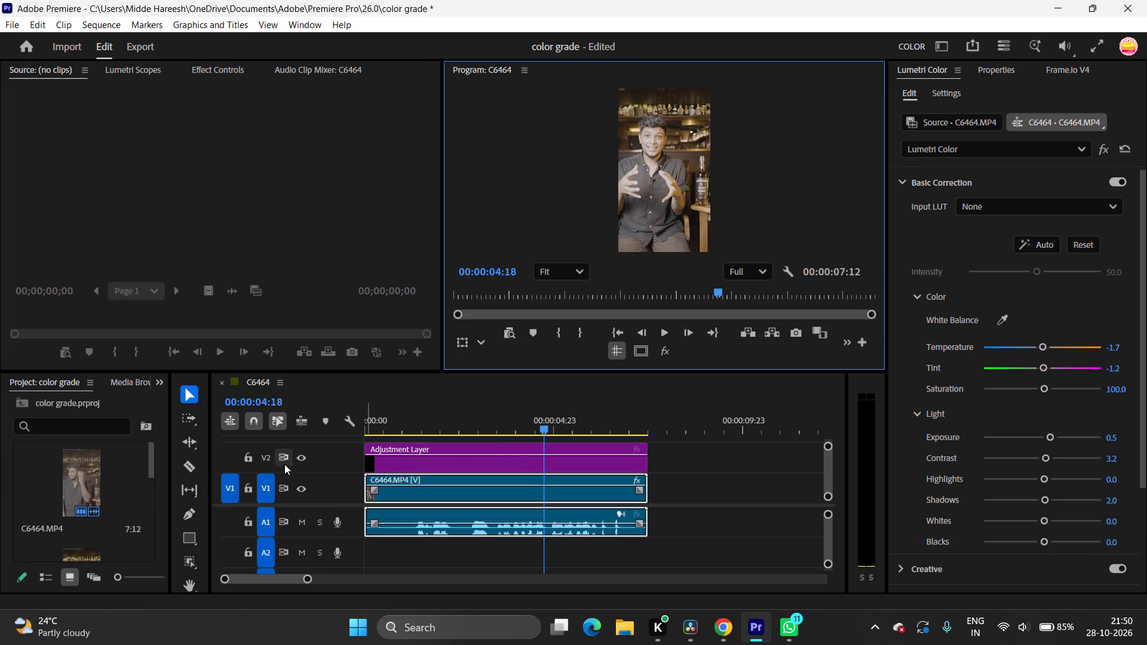
Toggle the visibility of tracks V1 and V2 off and on to check what each contributes to the image.
left_click(303, 489)
left_click(303, 489)
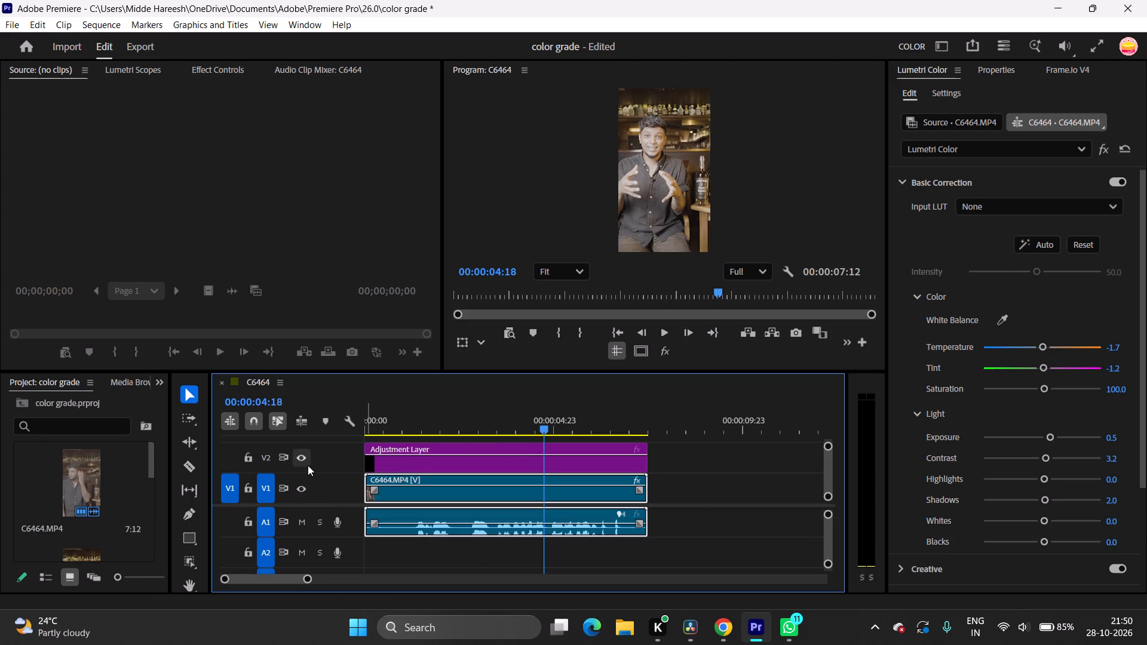
left_click(303, 461)
left_click(303, 461)
left_click_drag(541, 425, 461, 442)
left_click(504, 468)
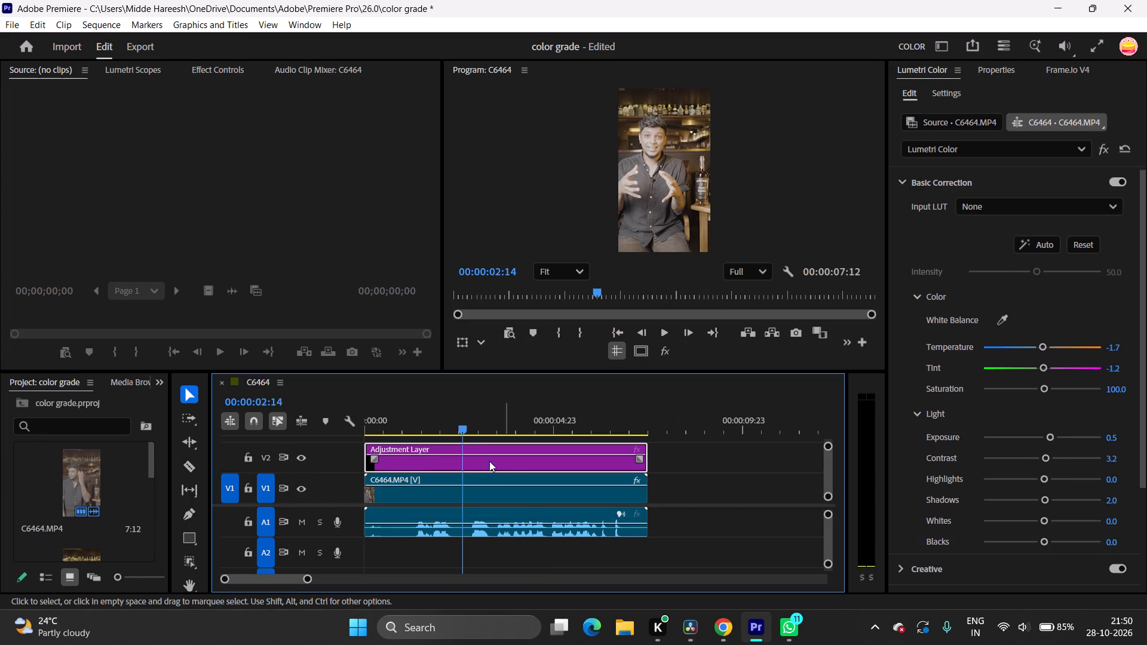
left_click_drag(452, 425, 382, 447)
left_click(302, 458)
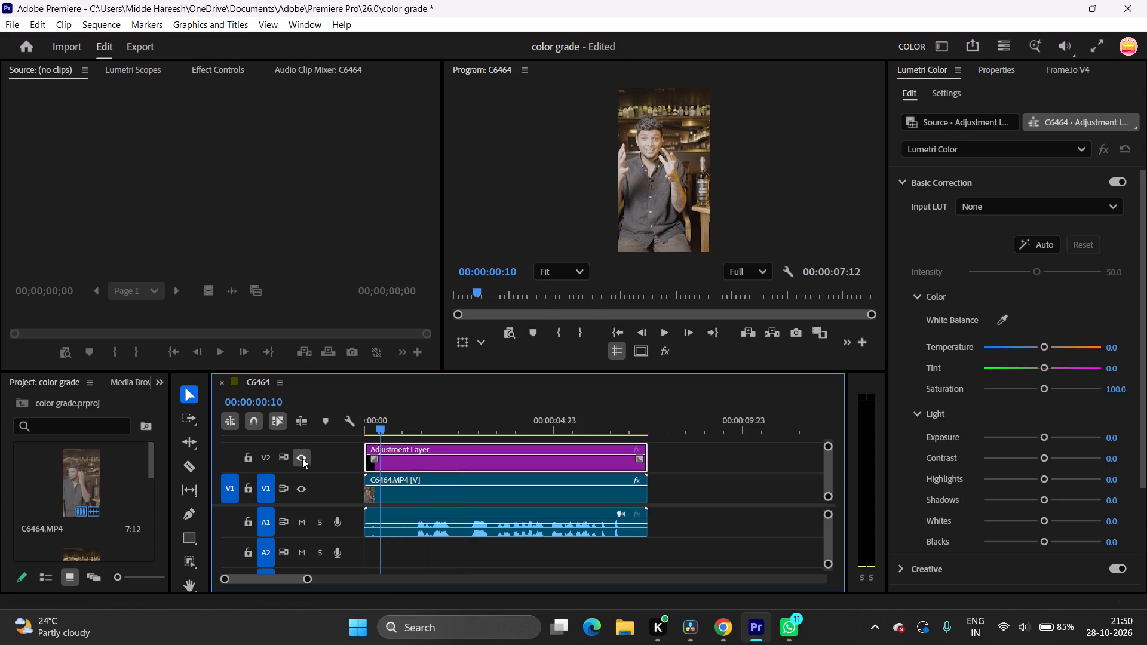
left_click(302, 458)
Scrub through the sequence and play it from its start to its end.
left_click_drag(375, 422, 451, 442)
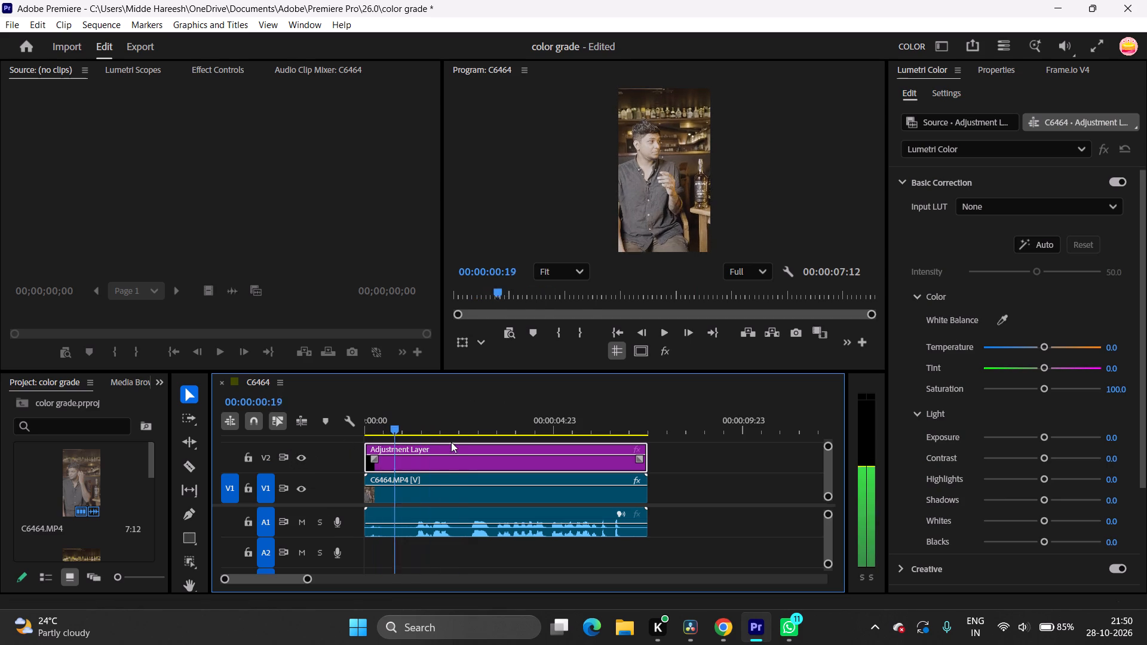
left_click_drag(451, 442, 554, 514)
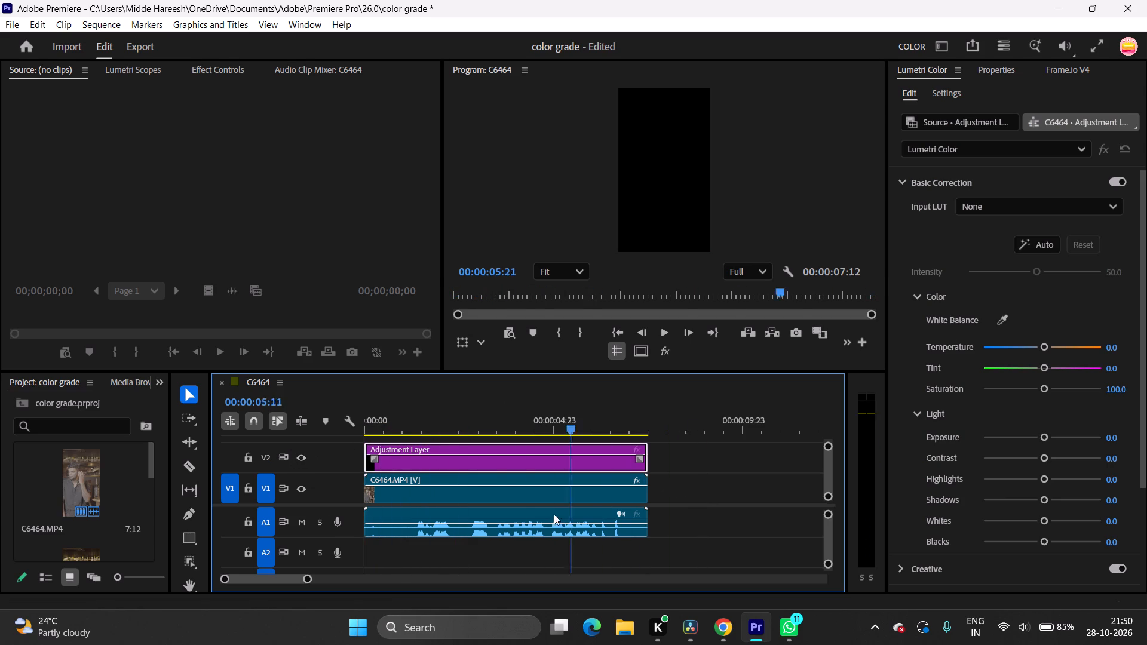
left_click_drag(554, 514, 337, 516)
key("space")
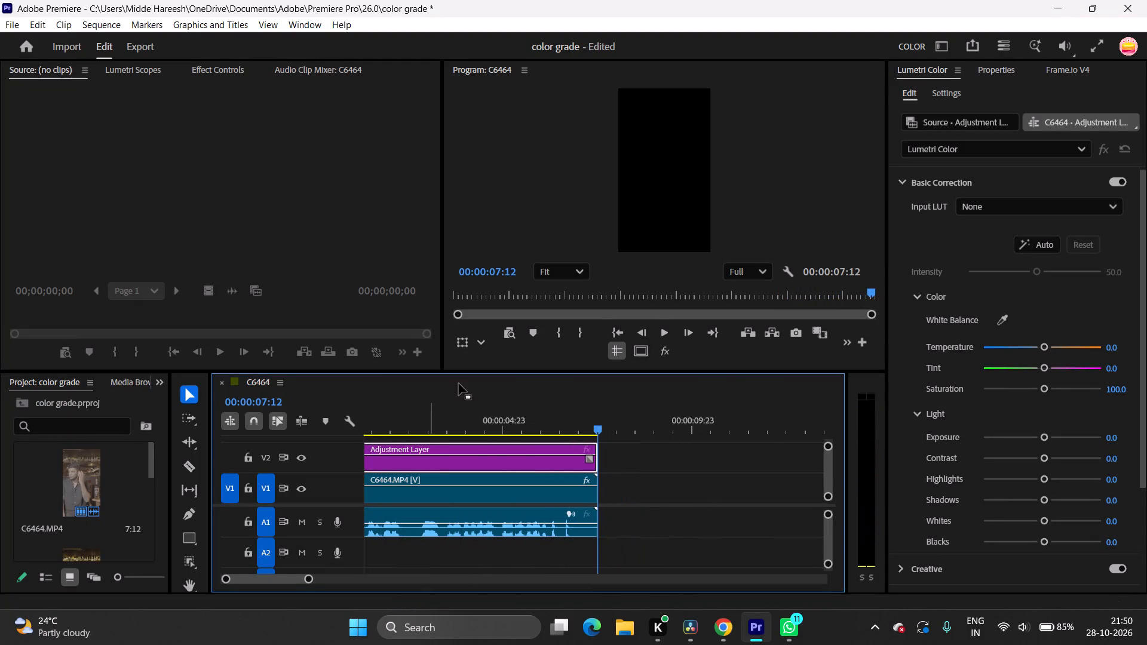
Maximize the Program monitor and scrub back toward the beginning of the sequence.
left_click_drag(562, 416, 491, 417)
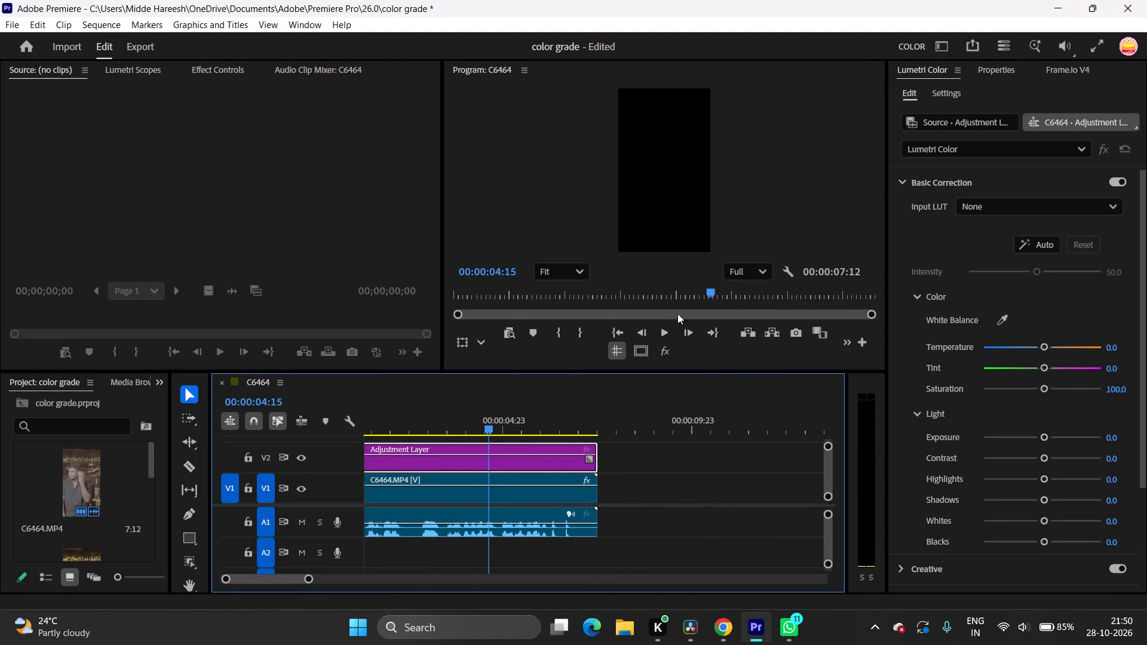
left_click(760, 208)
key("grave")
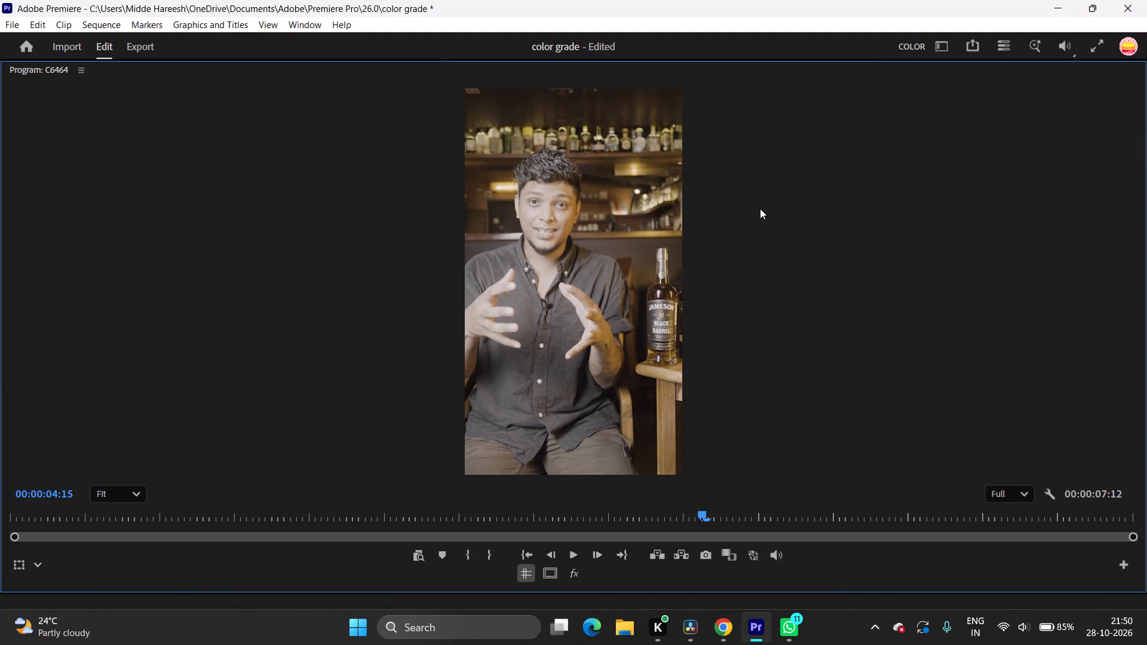
left_click(704, 508)
left_click_drag(381, 509, 235, 520)
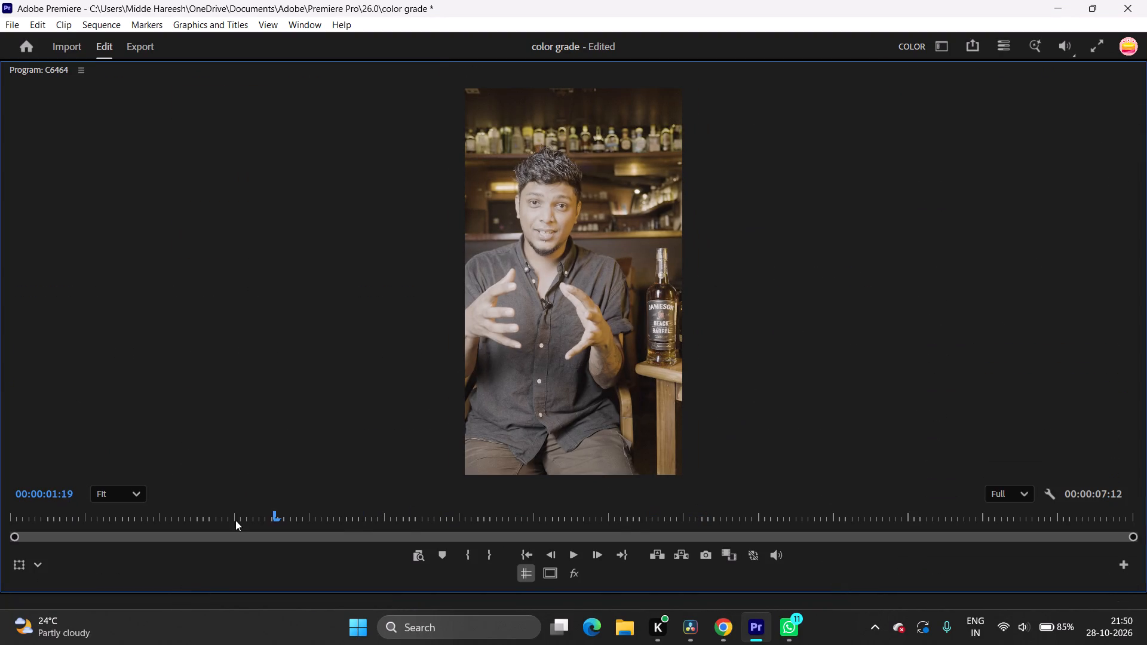
left_click_drag(235, 520, 214, 529)
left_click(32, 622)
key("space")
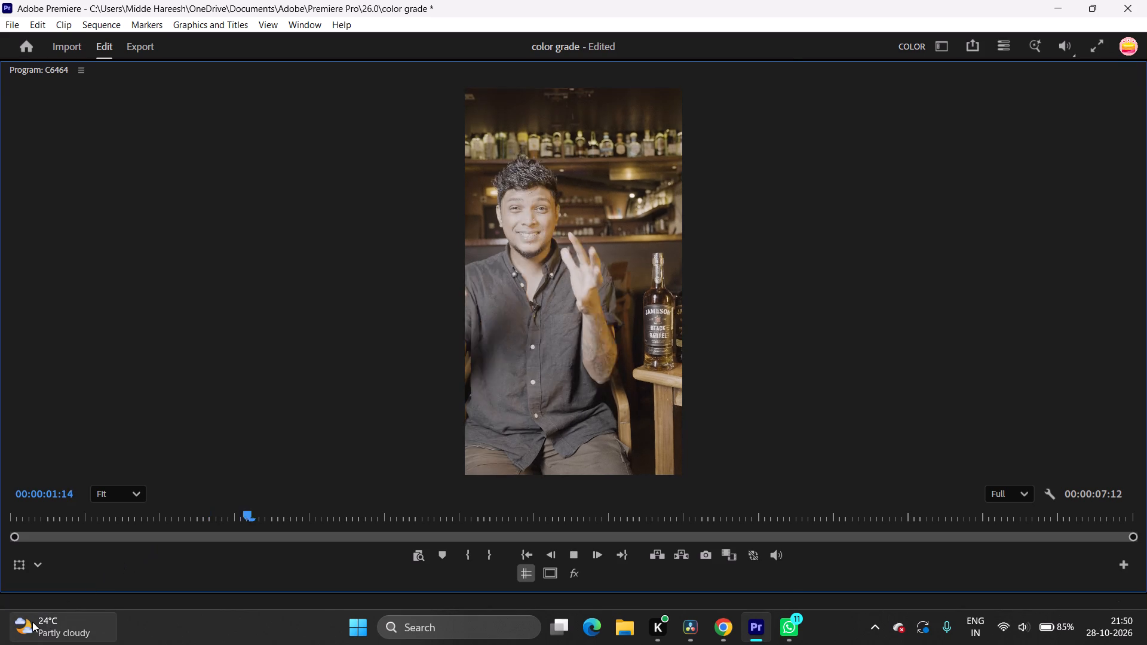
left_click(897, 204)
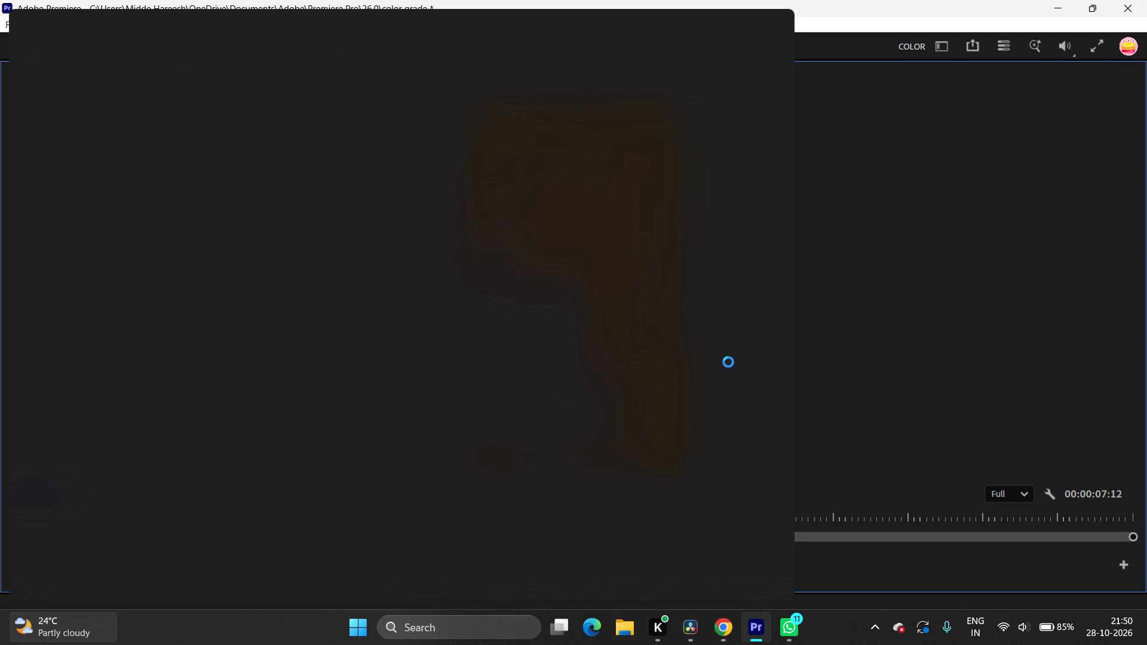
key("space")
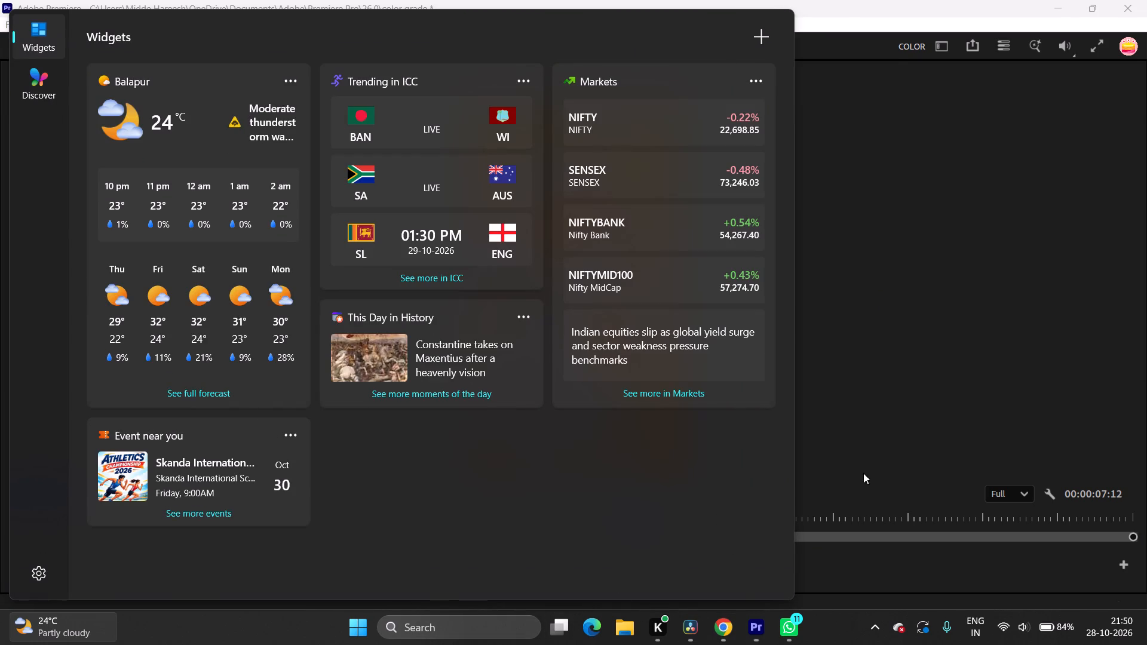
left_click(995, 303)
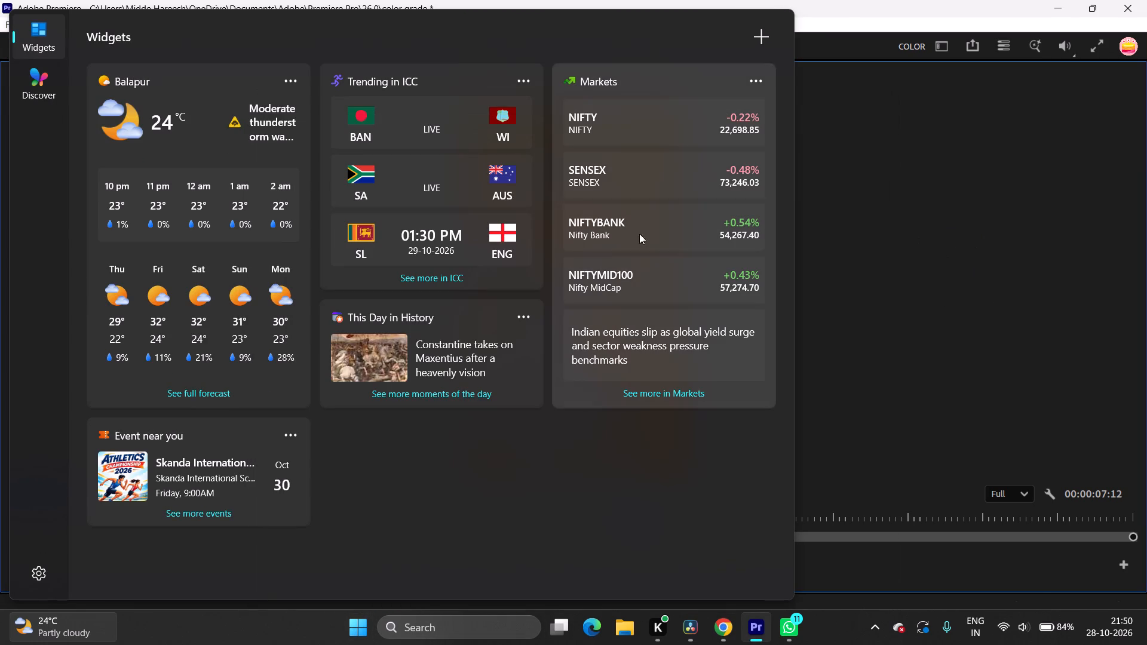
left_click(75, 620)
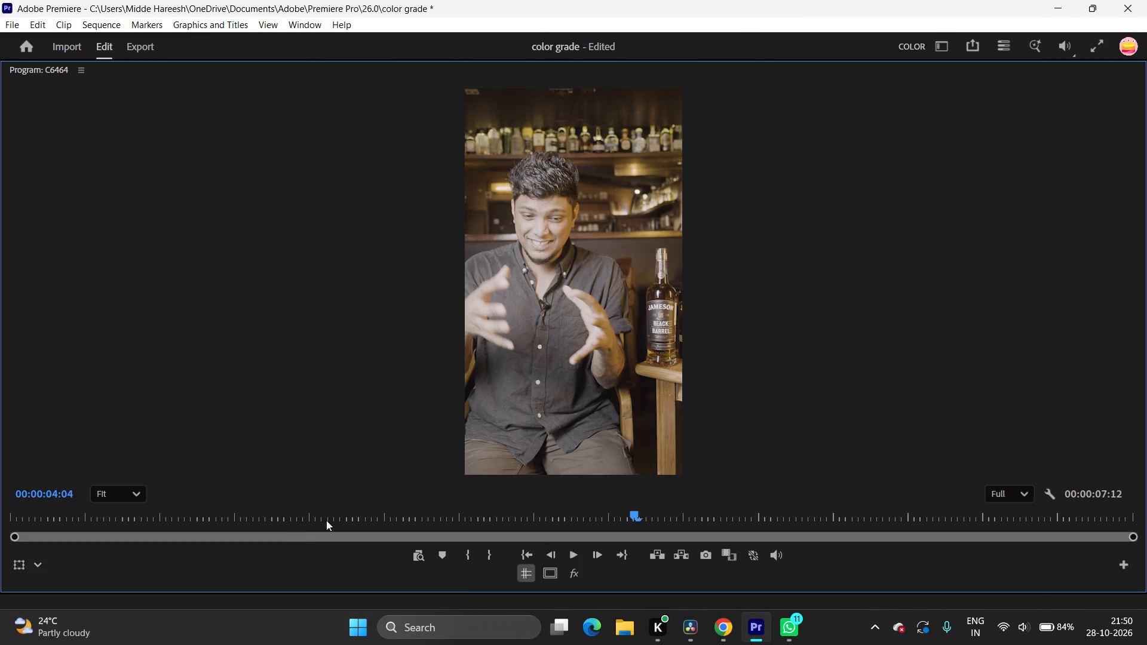
Play the graded sequence from its start in the maximized Program monitor, and restore the panel layout.
left_click_drag(298, 515, 0, 576)
key("space")
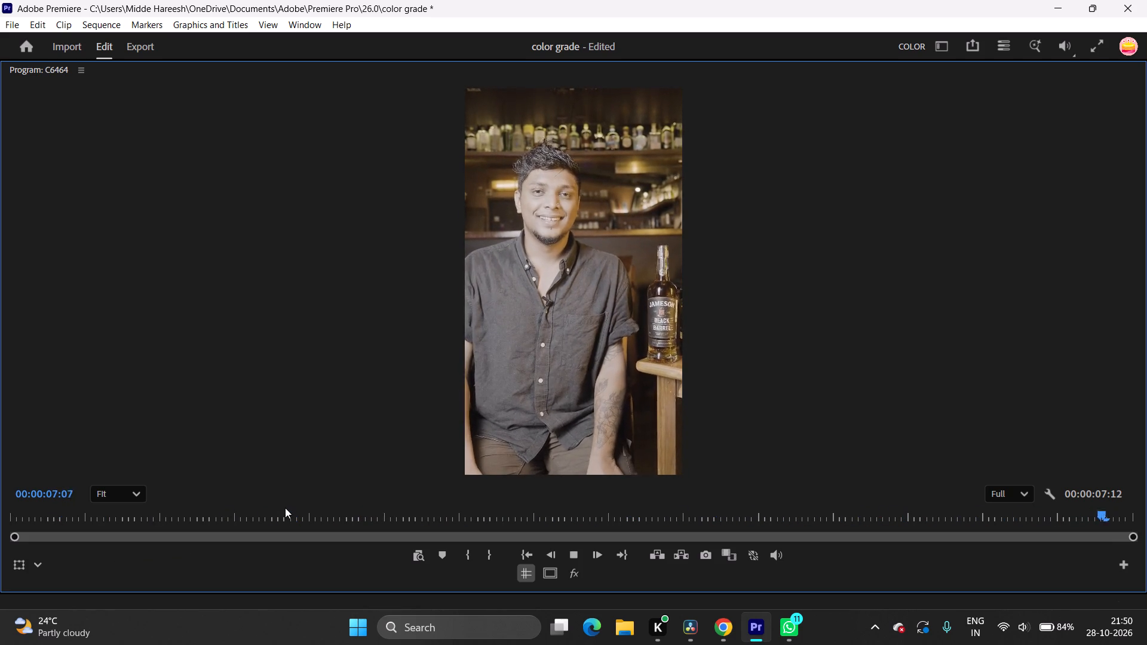
key("space")
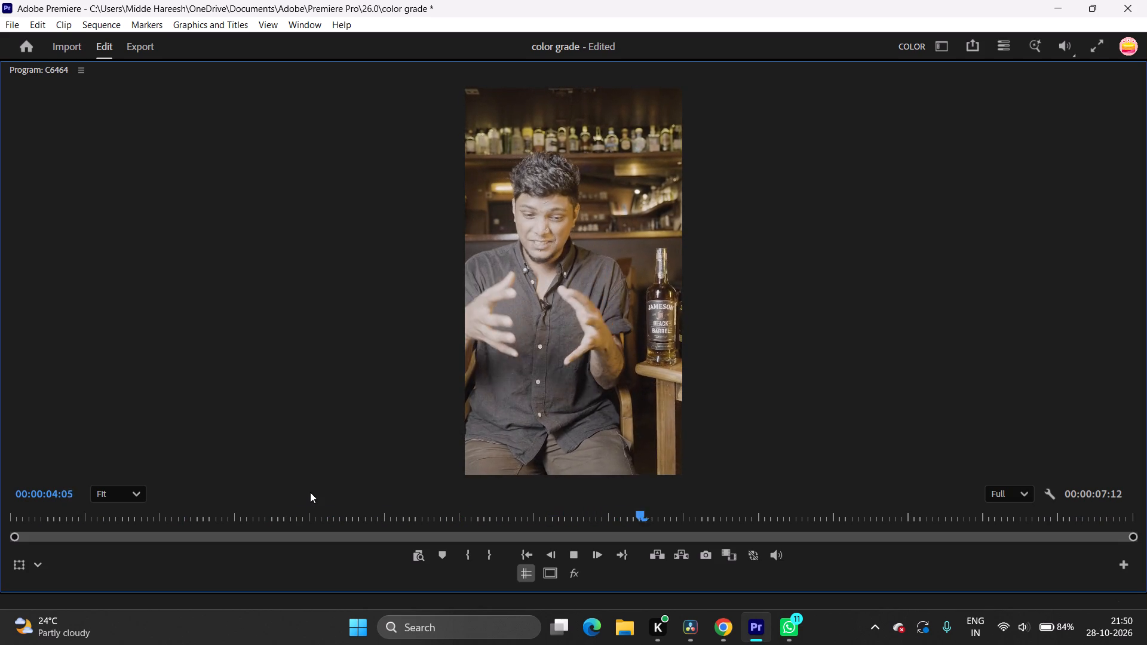
key("space")
key("space")
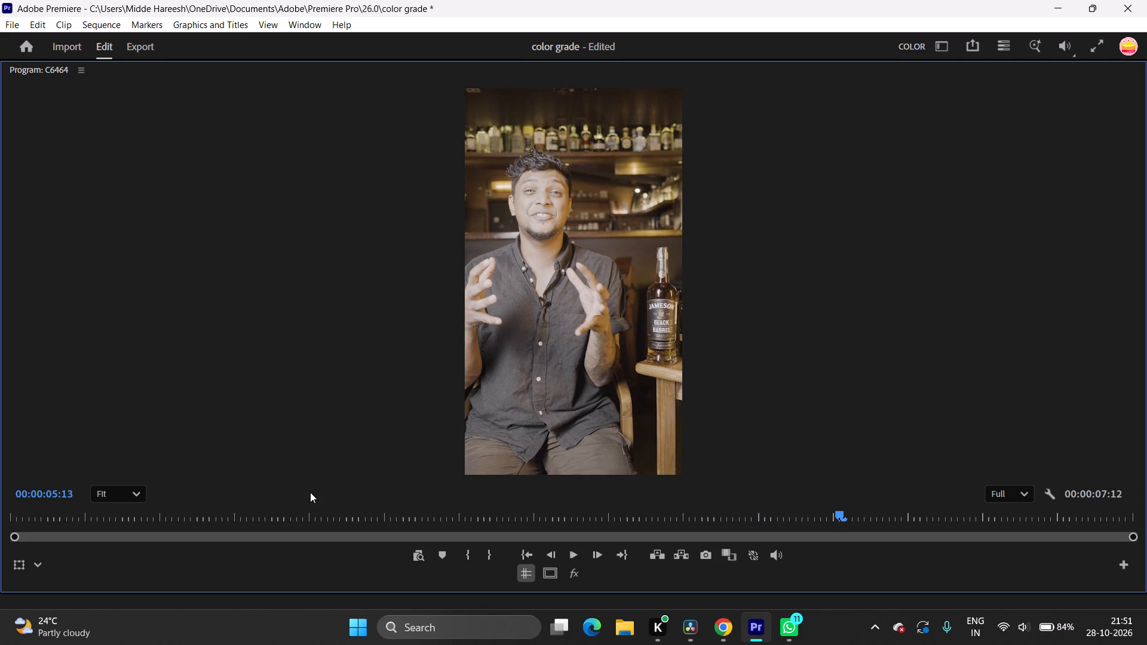
key("space")
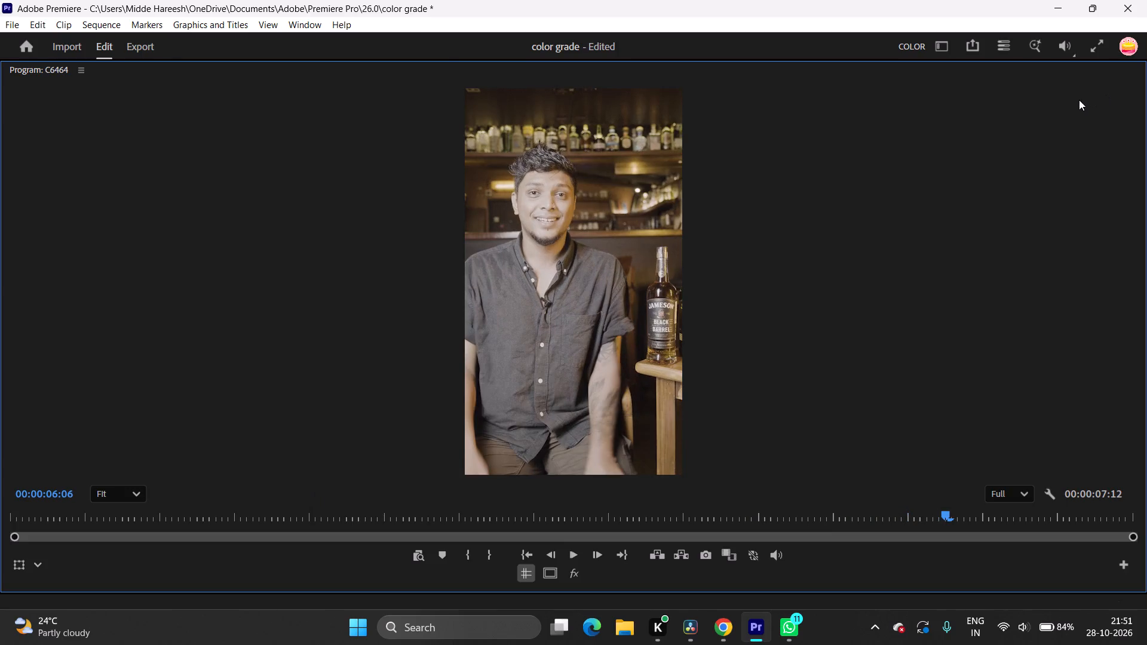
key("grave")
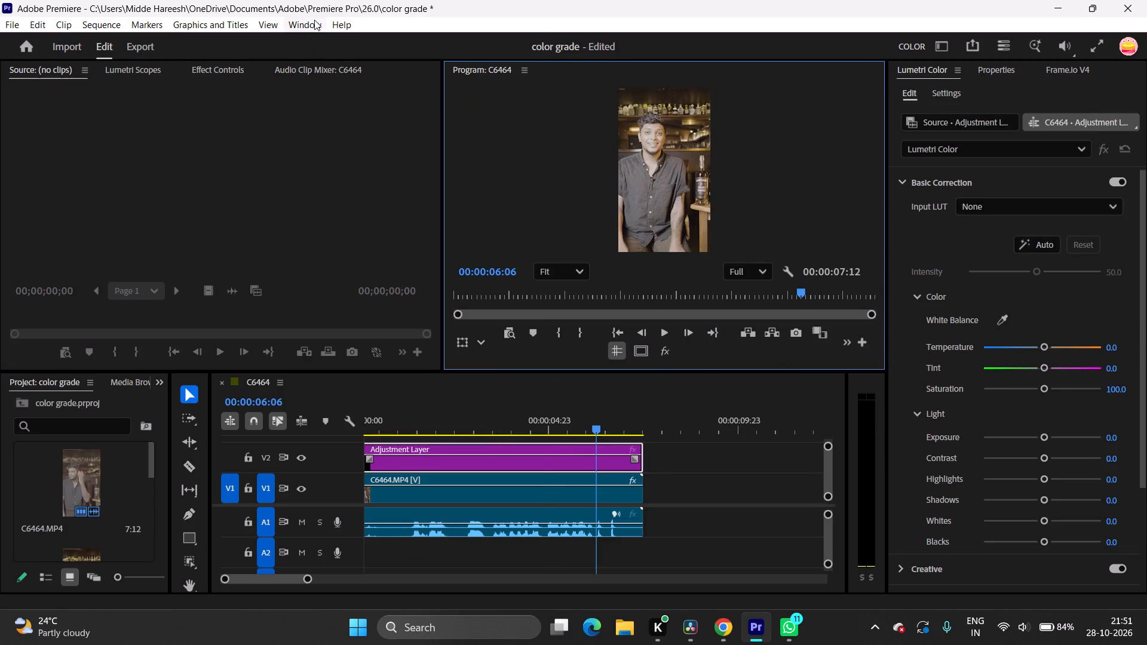
Switch to the Vertical workspace.
left_click(314, 20)
left_click(312, 33)
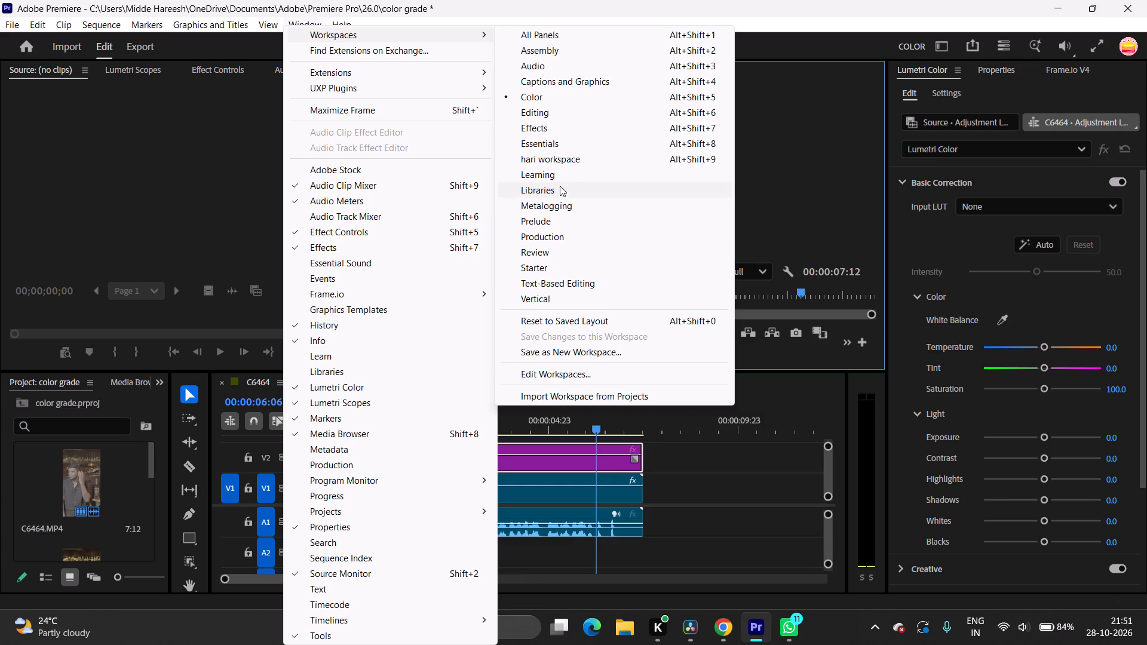
left_click(560, 293)
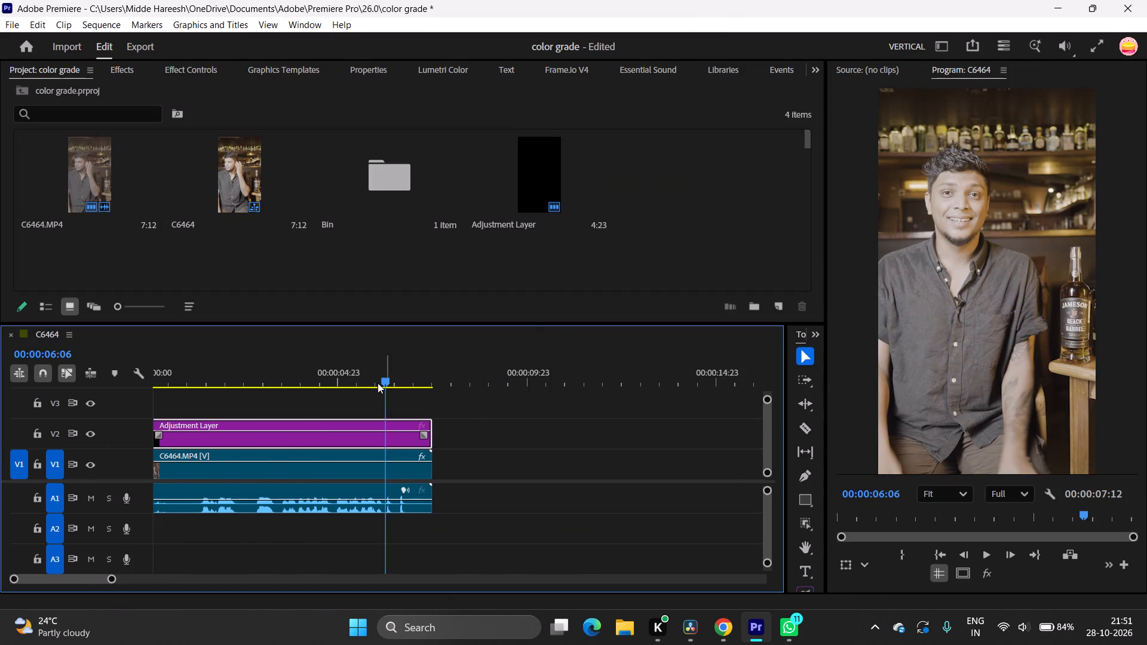
Play the opening of the sequence from 00:00:00:00 to check the grade in the taller preview.
left_click_drag(389, 377, 90, 498)
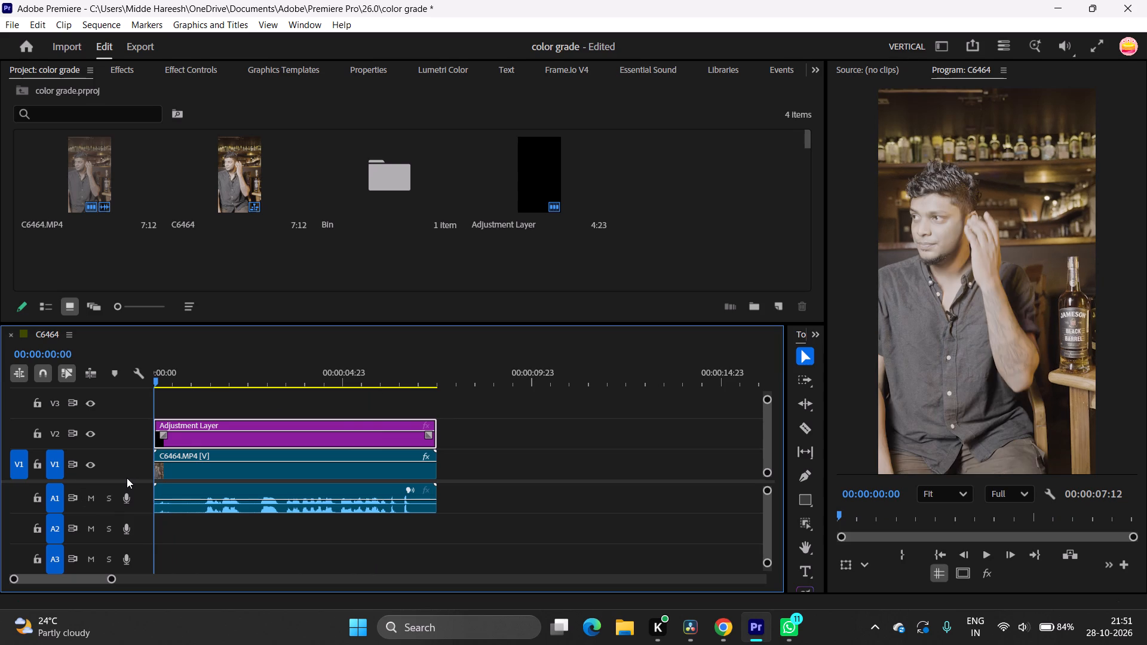
key("space")
key("space")
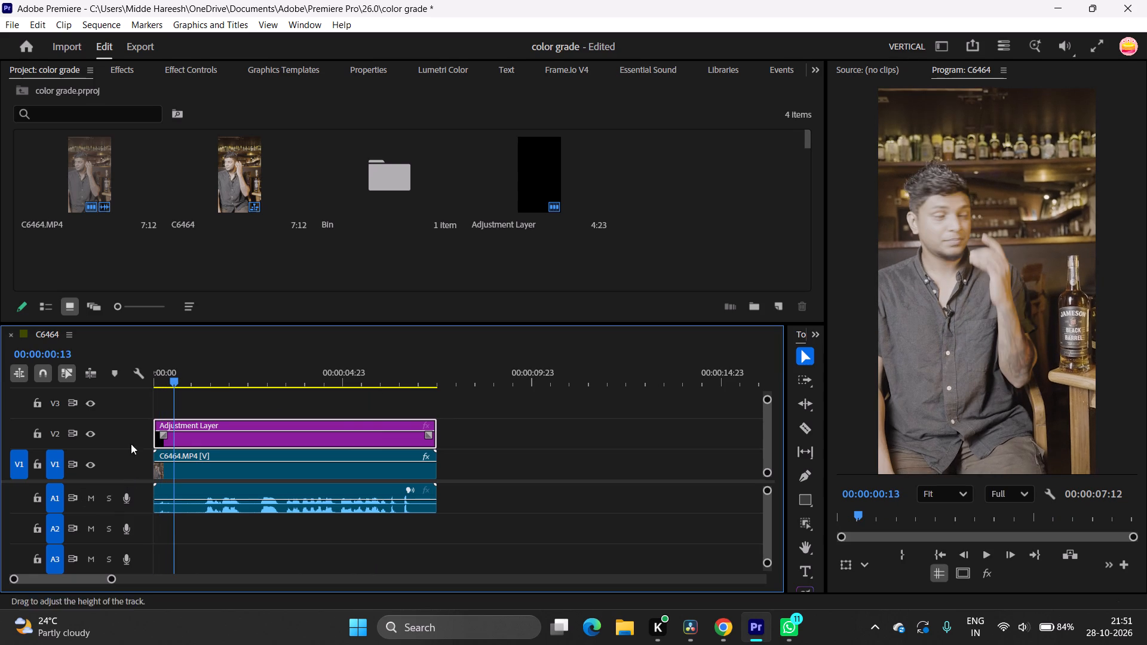
Place the ungraded source clip C6464.MP4 on track V2 directly after the adjustment layer, as a comparison copy.
left_click_drag(90, 159, 445, 429)
Scrub back and forth across the cut at 00:00:07:12 to compare the graded clip with the ungraded copy.
left_click_drag(432, 374, 425, 375)
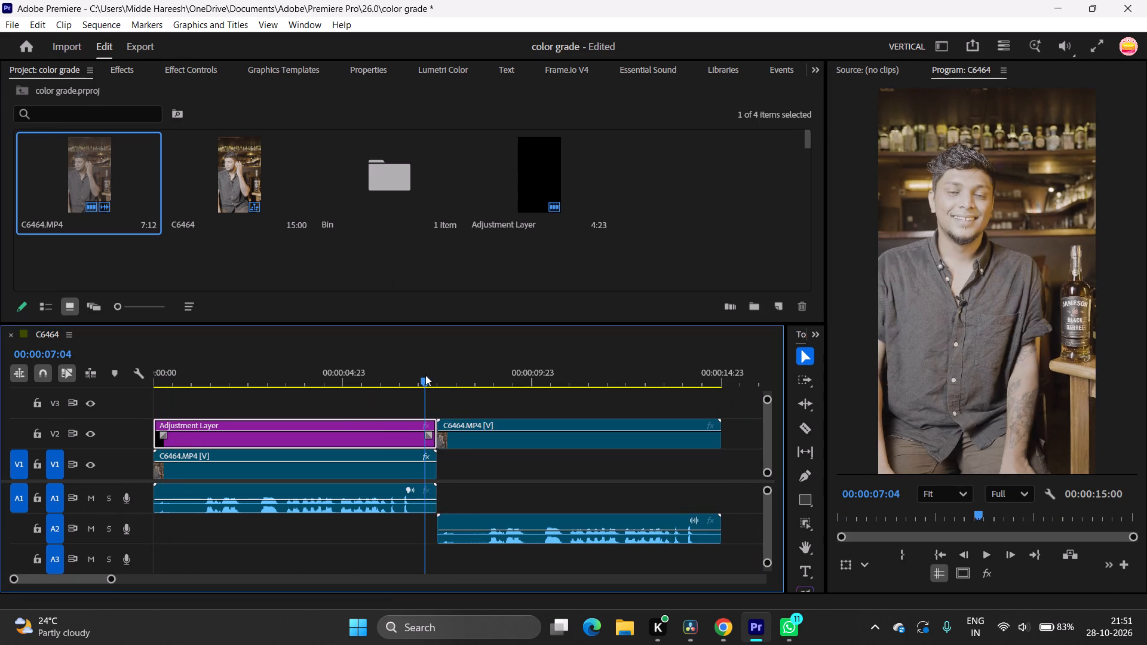
left_click_drag(425, 375, 438, 387)
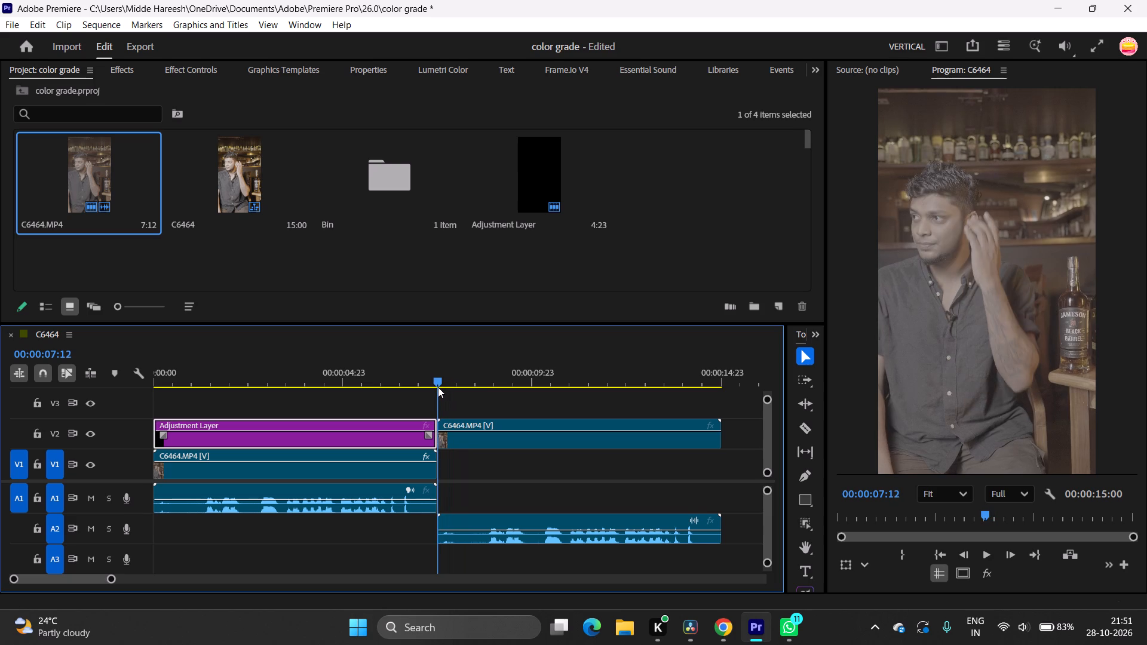
left_click_drag(438, 387, 434, 388)
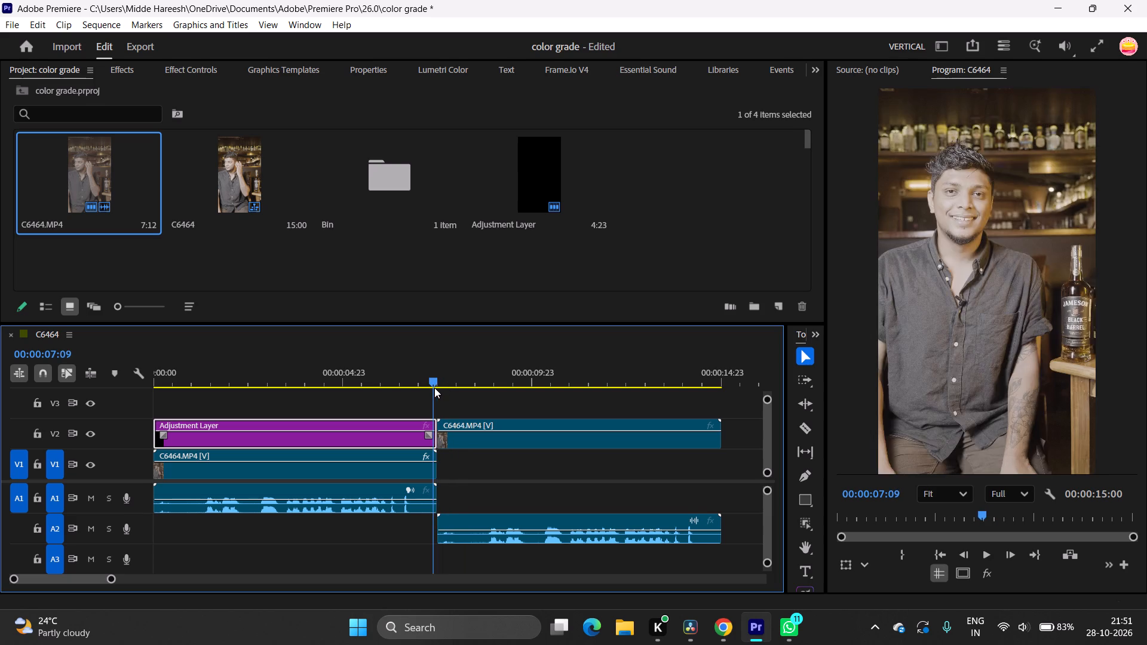
left_click_drag(434, 388, 437, 387)
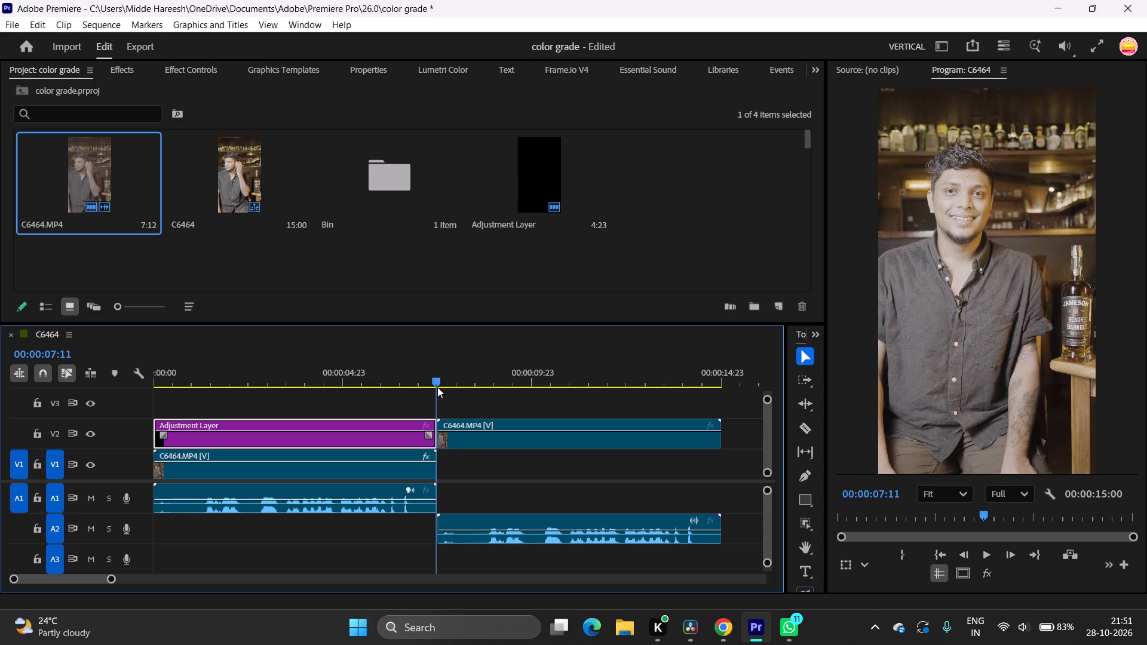
Scrub across the cut around 00:00:07:12 once more to compare the graded clip with the ungraded copy.
left_click_drag(437, 387, 444, 385)
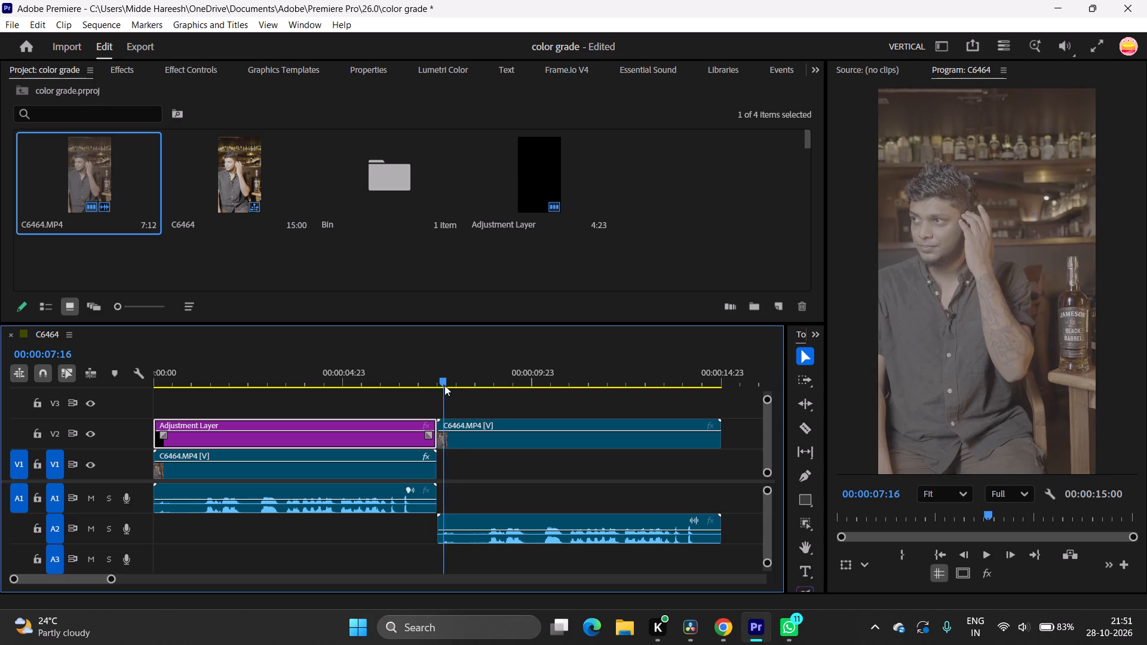
left_click_drag(444, 385, 428, 393)
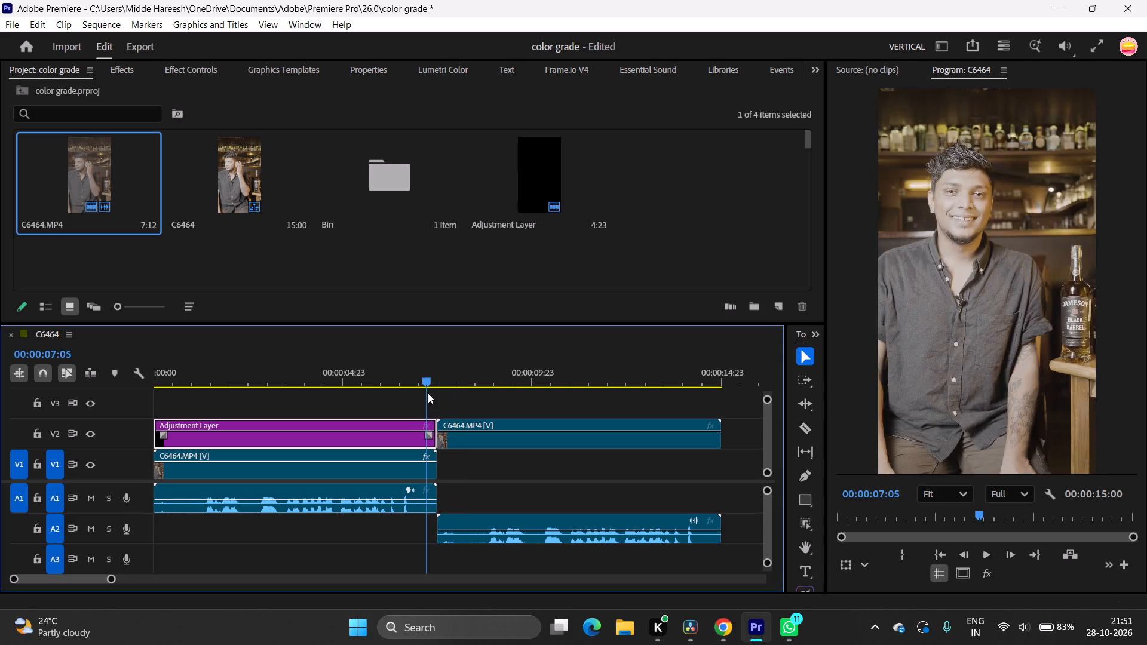
left_click_drag(428, 393, 438, 397)
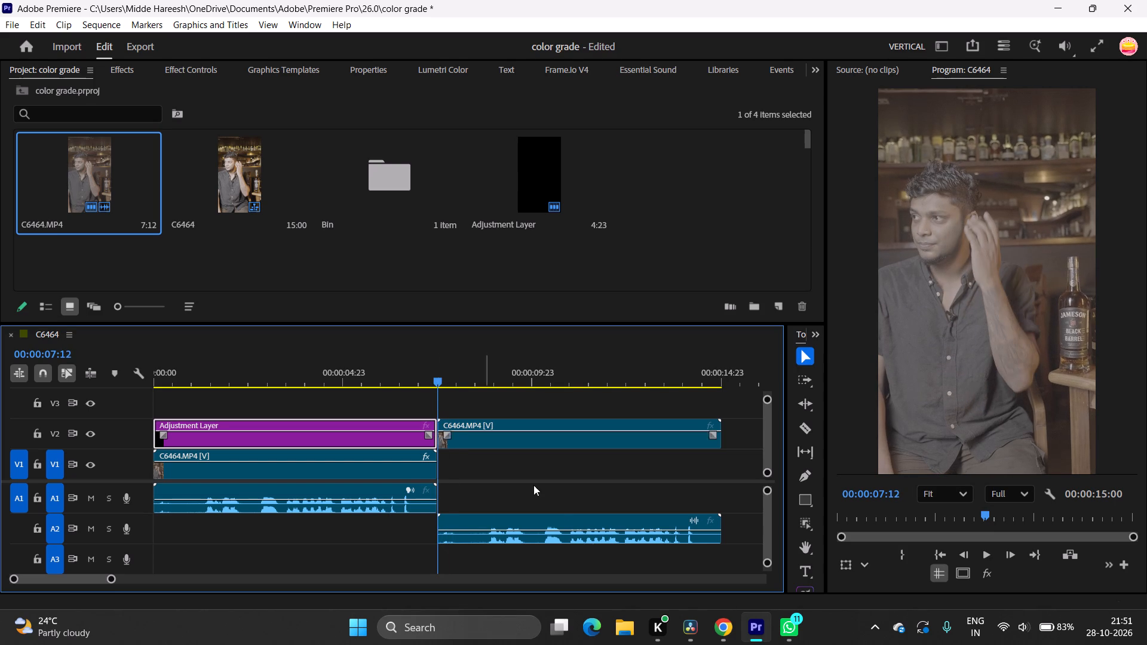
Switch to DaVinci Resolve and play Timeline 1 from an earlier point to check whether the C6464.MP4 clip shows a picture.
left_click(692, 625)
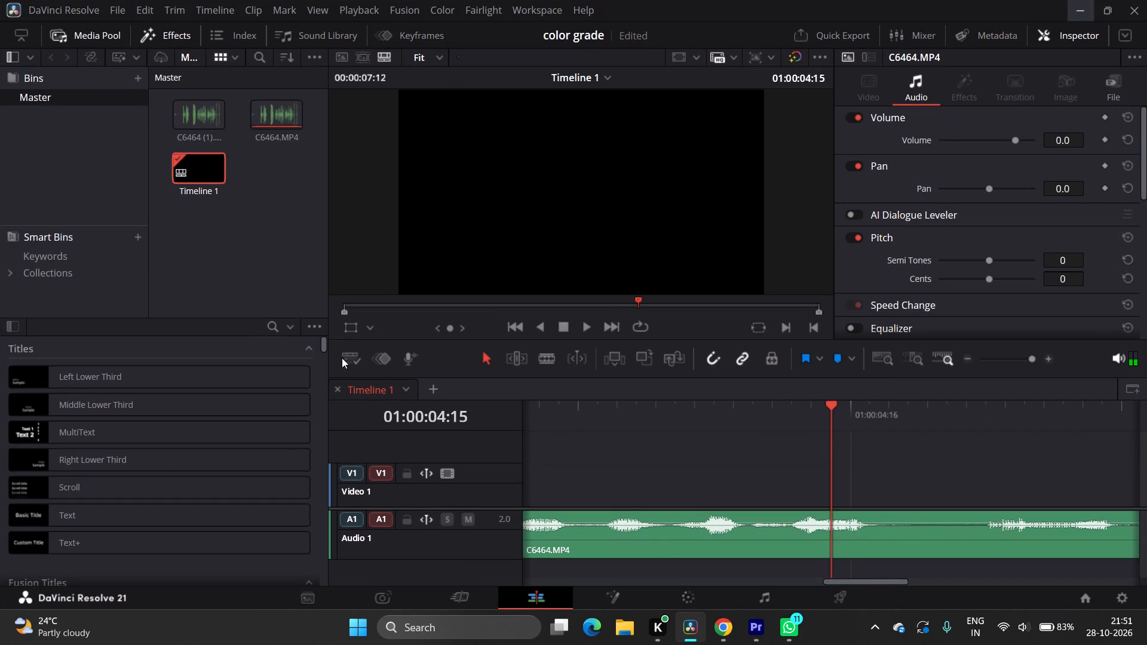
right_click(71, 159)
left_click(65, 173)
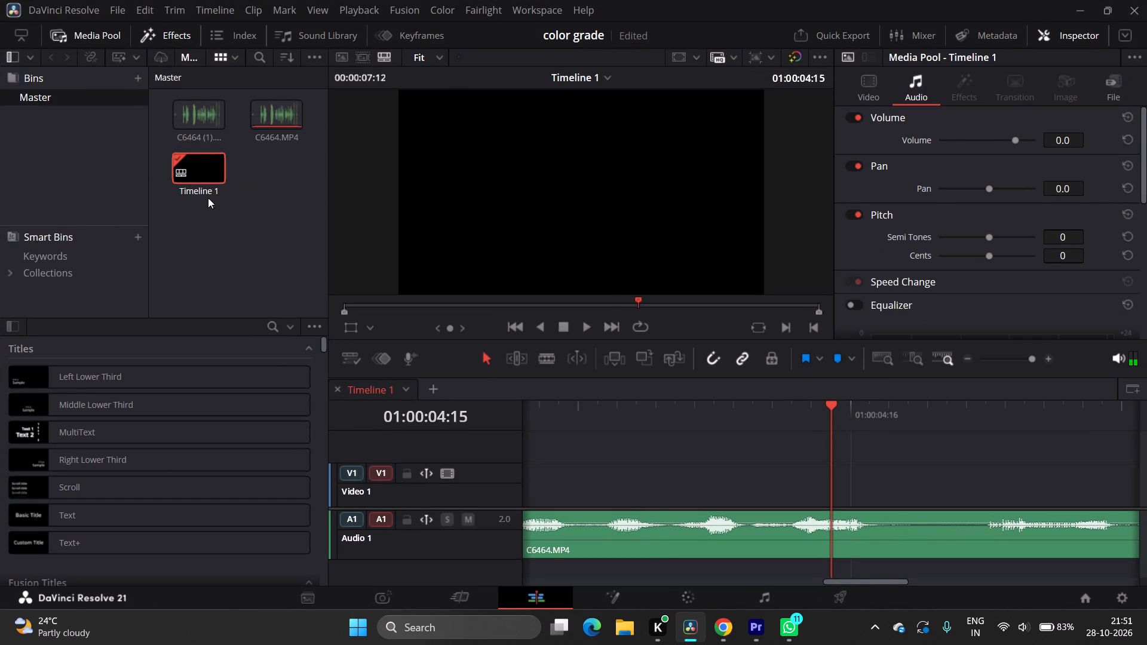
left_click_drag(830, 412, 673, 441)
left_click_drag(673, 441, 469, 469)
left_click_drag(678, 416, 576, 437)
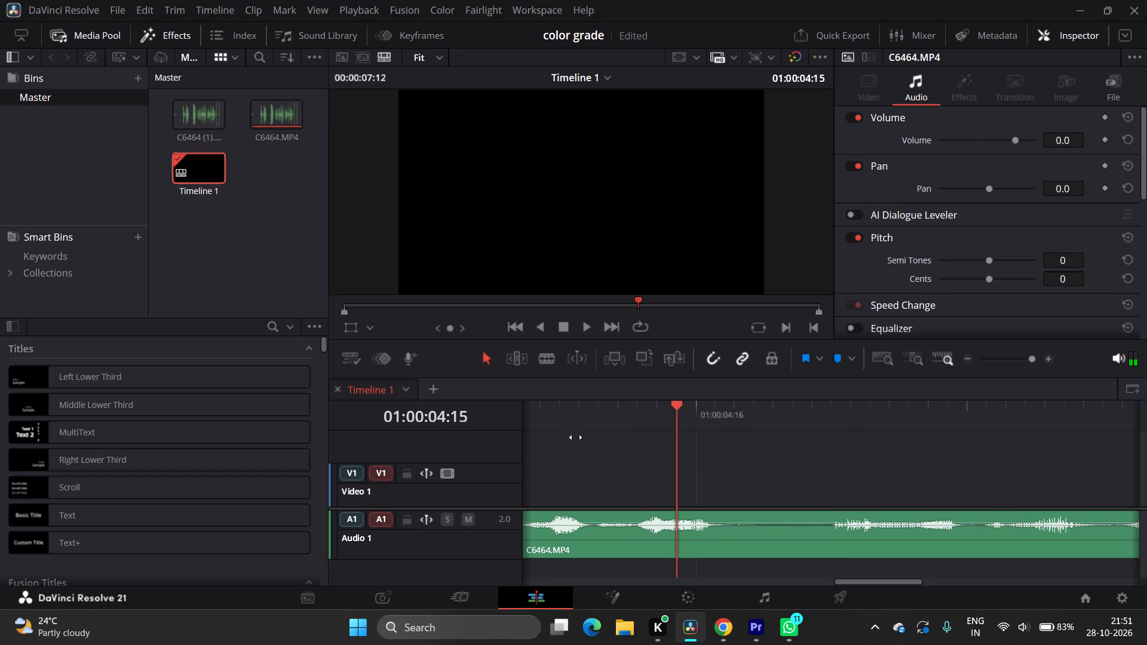
left_click_drag(576, 437, 497, 456)
scroll(685, 528, "up", 4)
left_click_drag(861, 580, 842, 577)
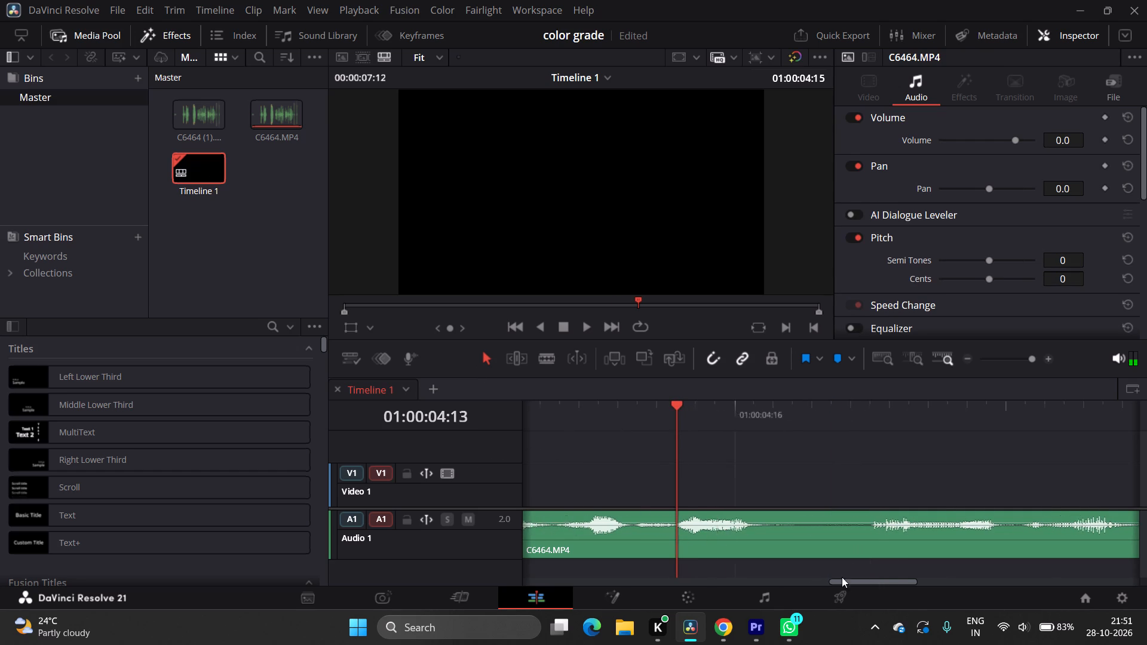
left_click_drag(842, 577, 517, 577)
key("space")
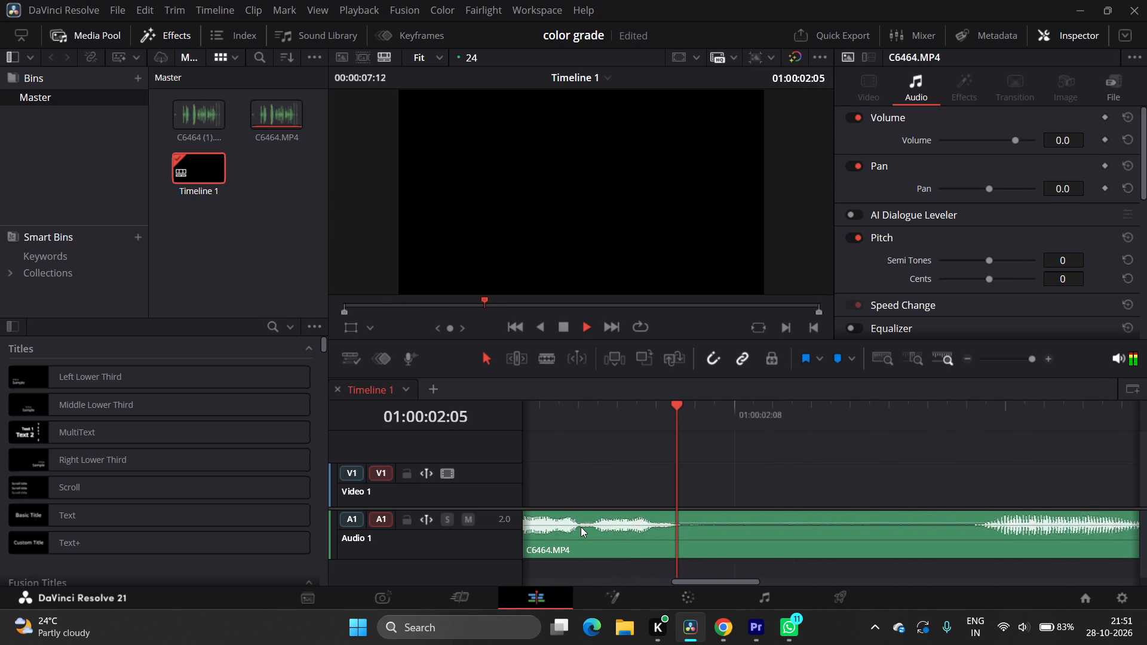
key("space")
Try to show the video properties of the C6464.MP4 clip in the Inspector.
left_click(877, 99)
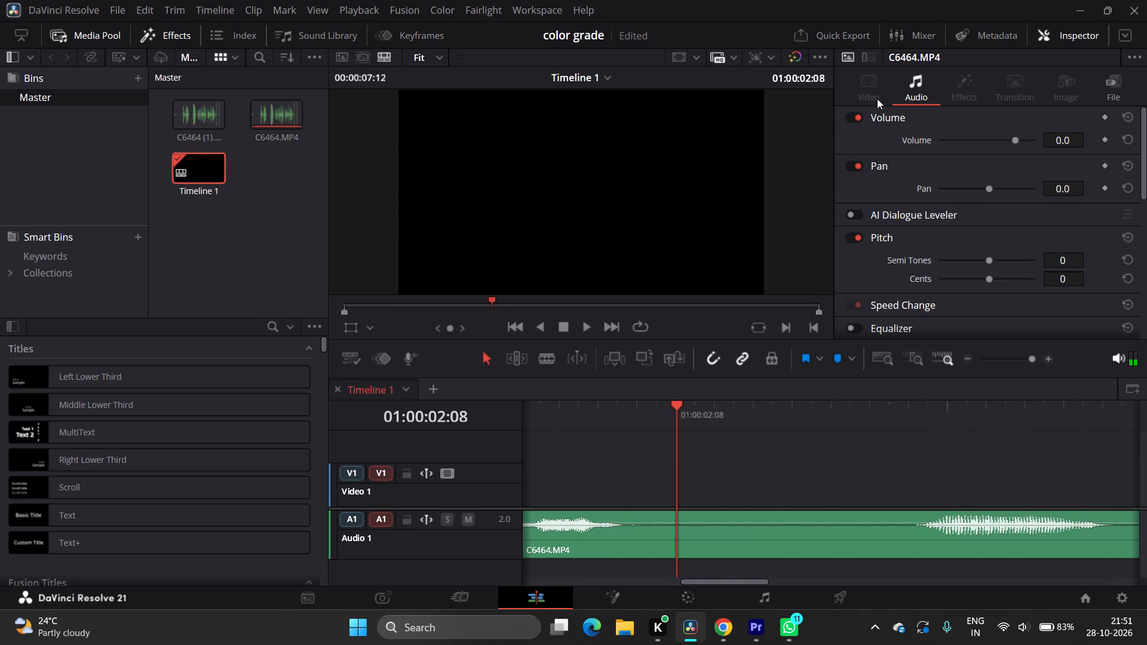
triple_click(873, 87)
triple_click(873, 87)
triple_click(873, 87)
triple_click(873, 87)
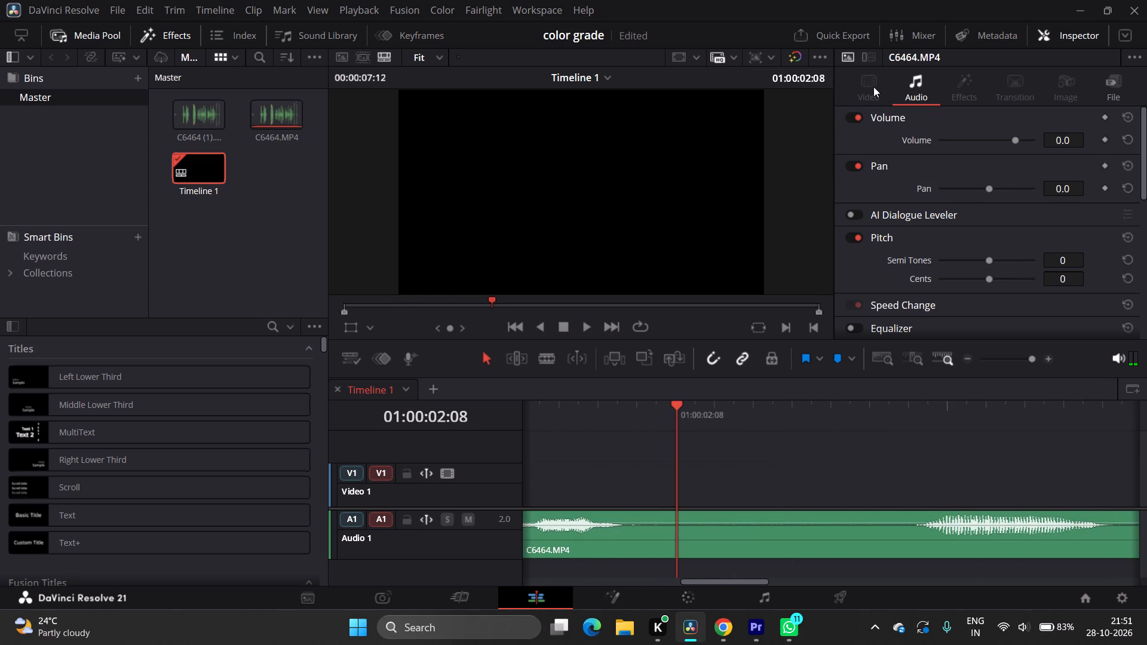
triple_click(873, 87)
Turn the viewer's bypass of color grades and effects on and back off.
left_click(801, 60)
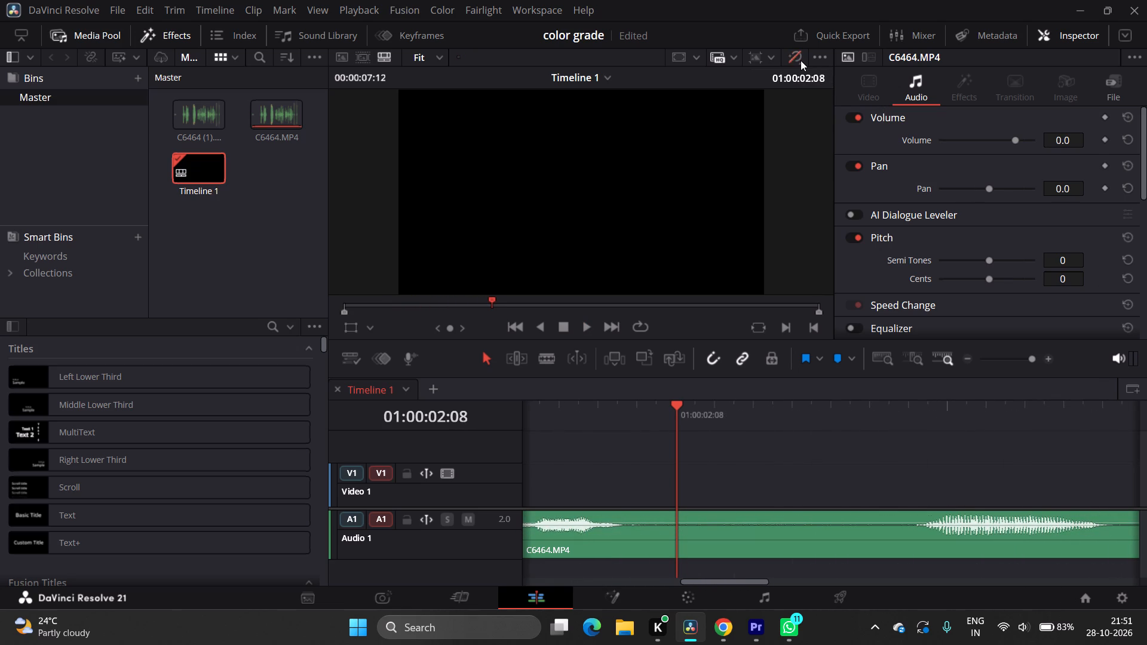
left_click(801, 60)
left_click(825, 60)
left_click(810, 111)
Scrub Timeline 1 back to its start at 01:00:00:00.
left_click_drag(492, 297, 435, 315)
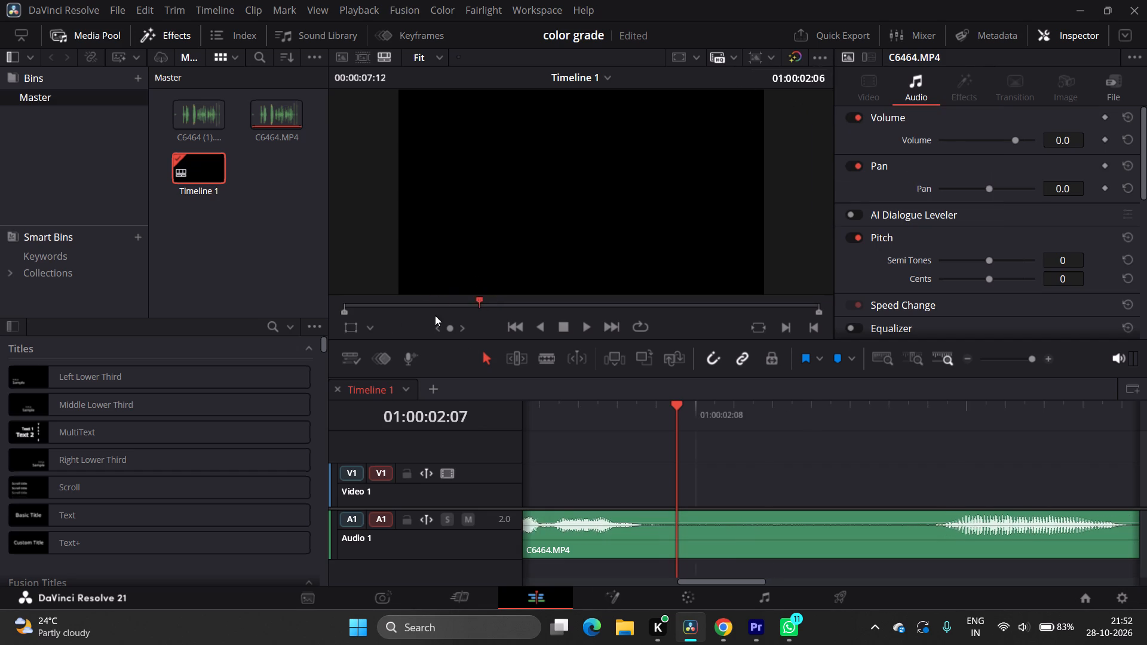
left_click_drag(435, 315, 299, 349)
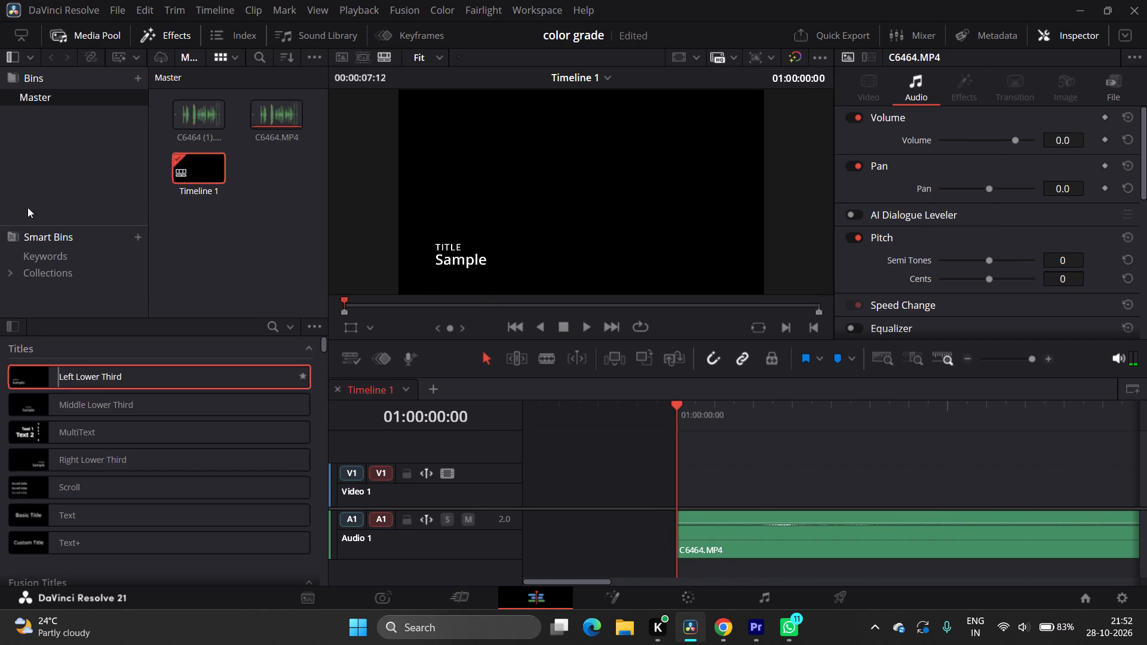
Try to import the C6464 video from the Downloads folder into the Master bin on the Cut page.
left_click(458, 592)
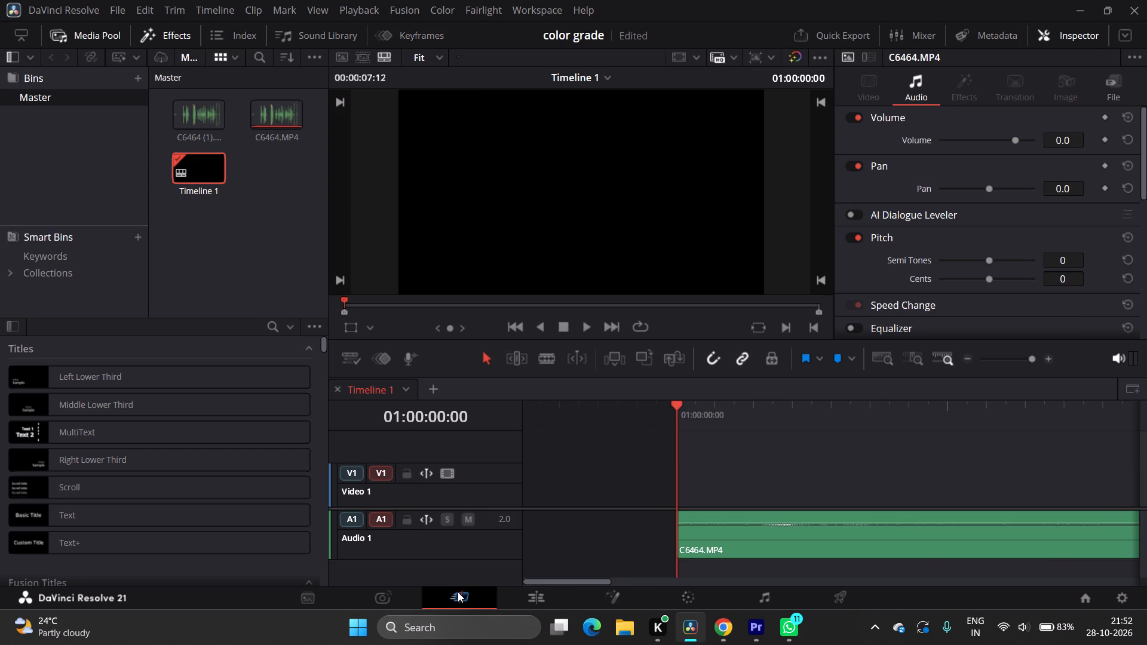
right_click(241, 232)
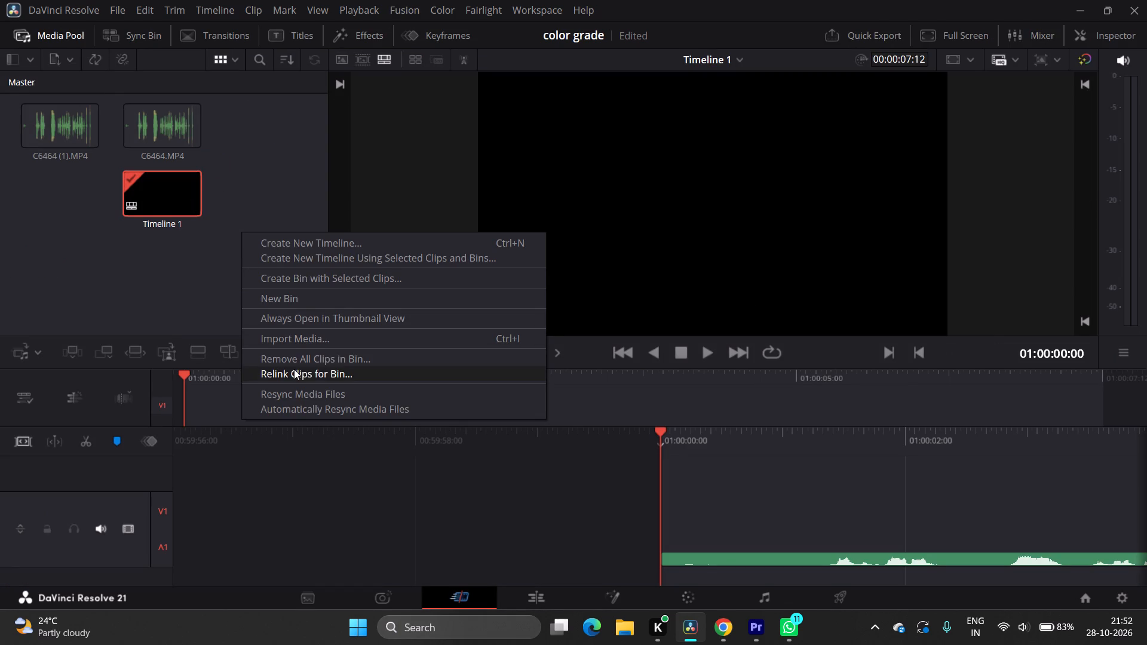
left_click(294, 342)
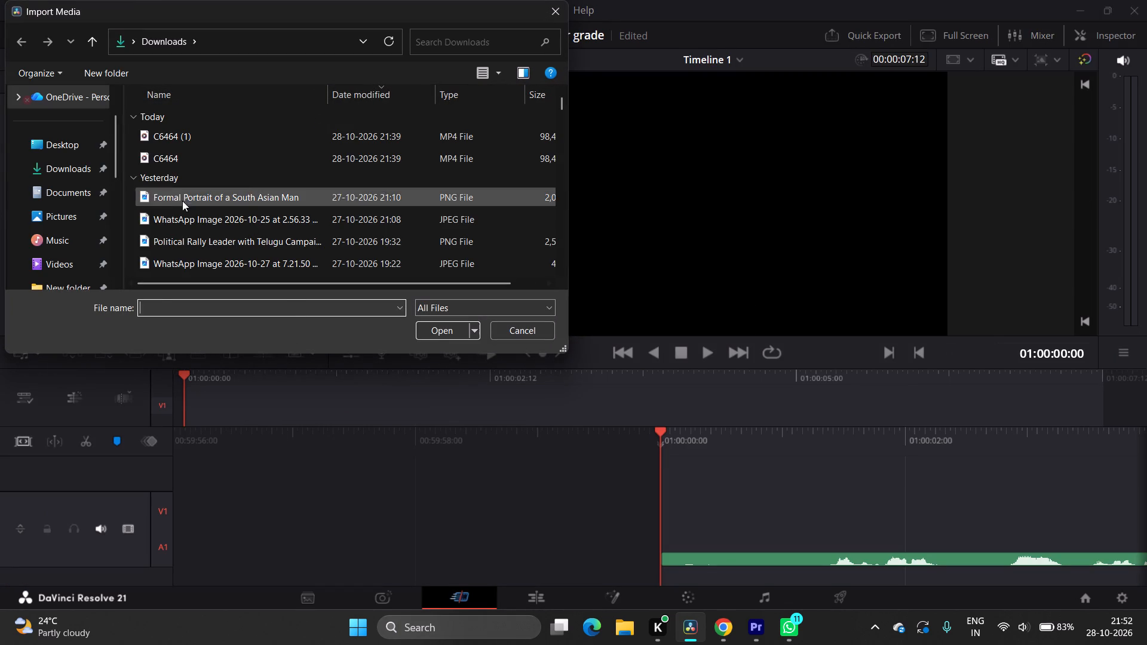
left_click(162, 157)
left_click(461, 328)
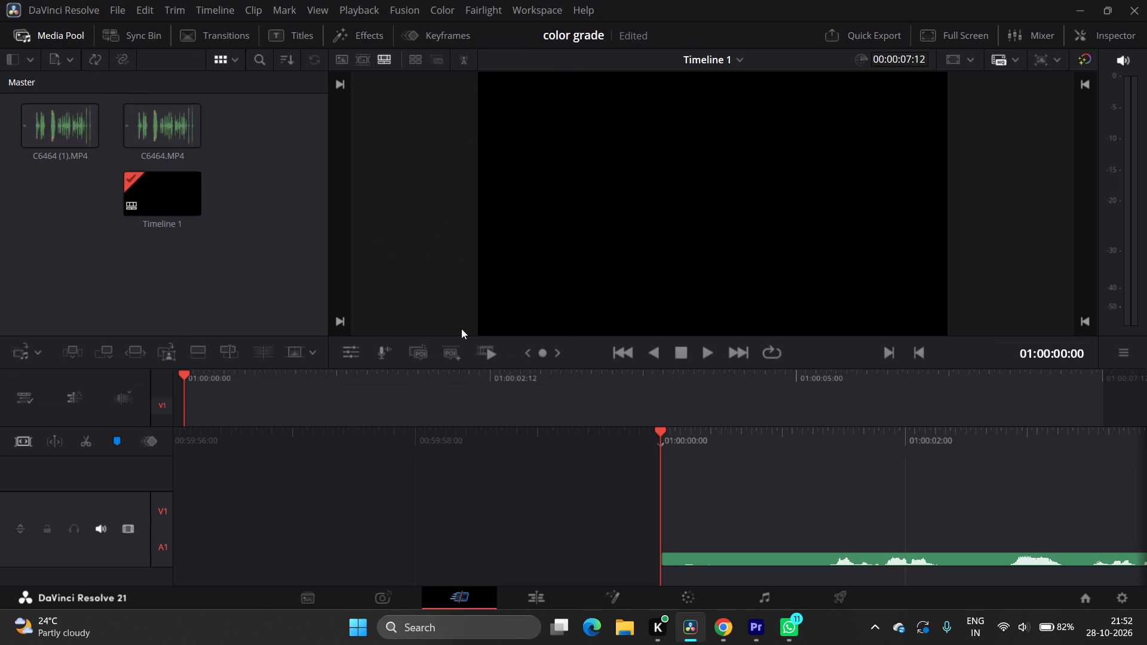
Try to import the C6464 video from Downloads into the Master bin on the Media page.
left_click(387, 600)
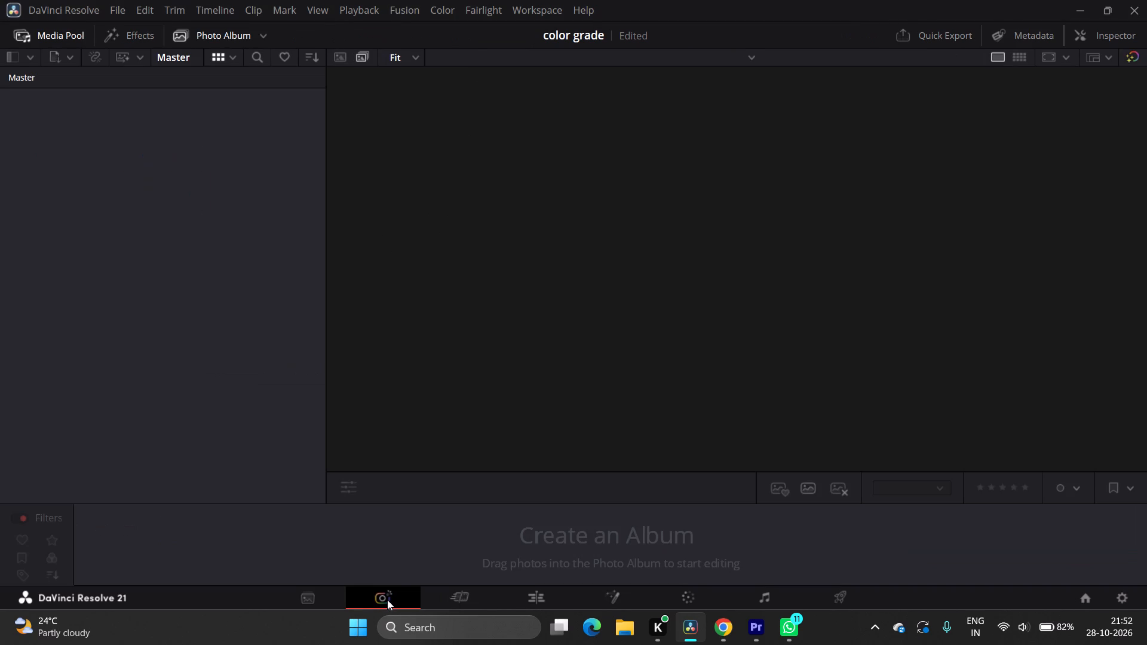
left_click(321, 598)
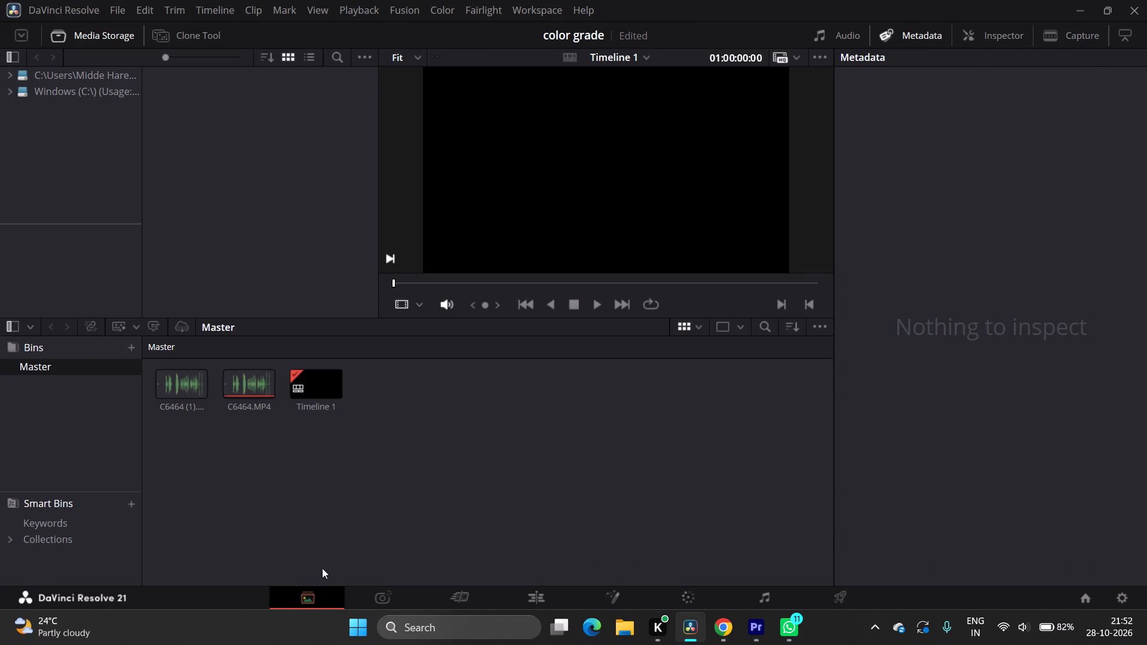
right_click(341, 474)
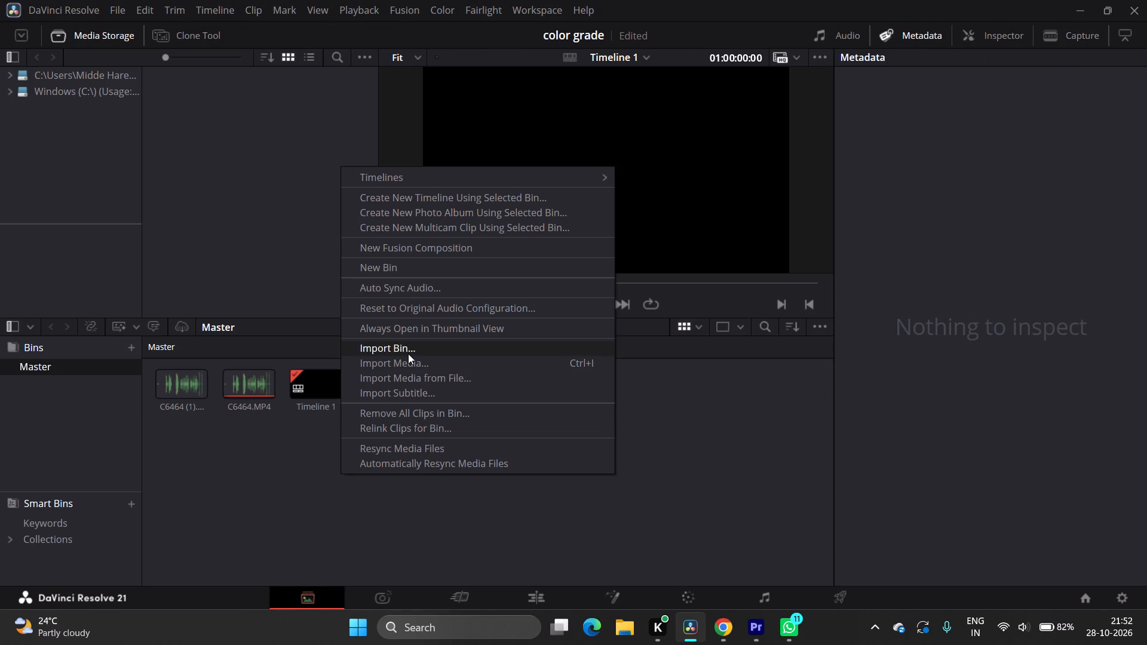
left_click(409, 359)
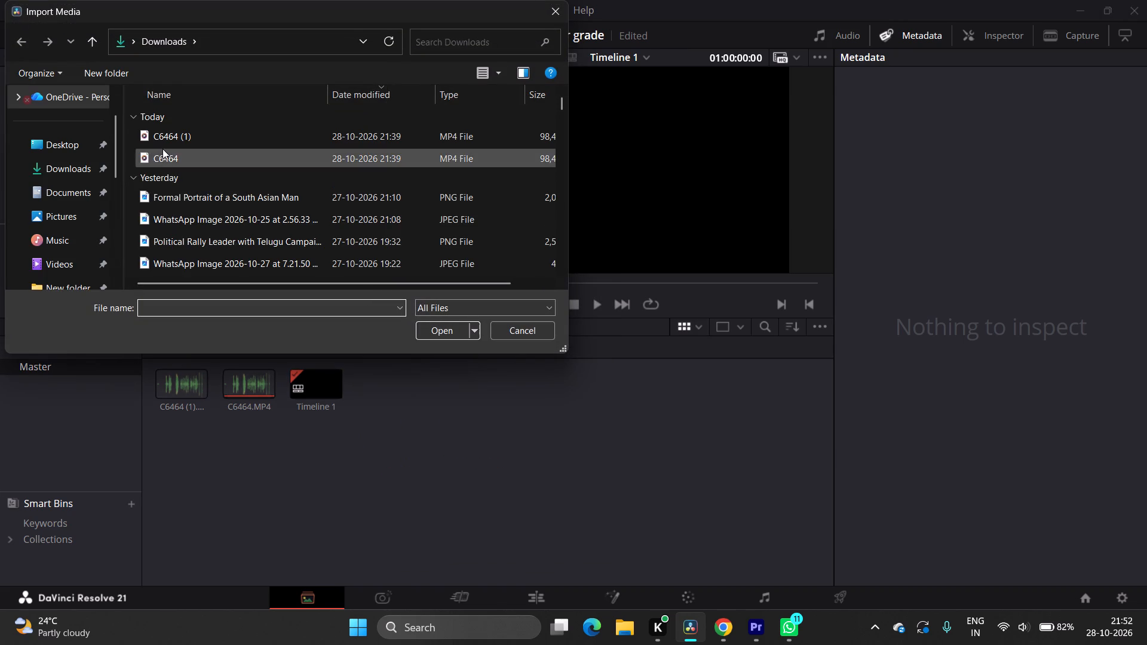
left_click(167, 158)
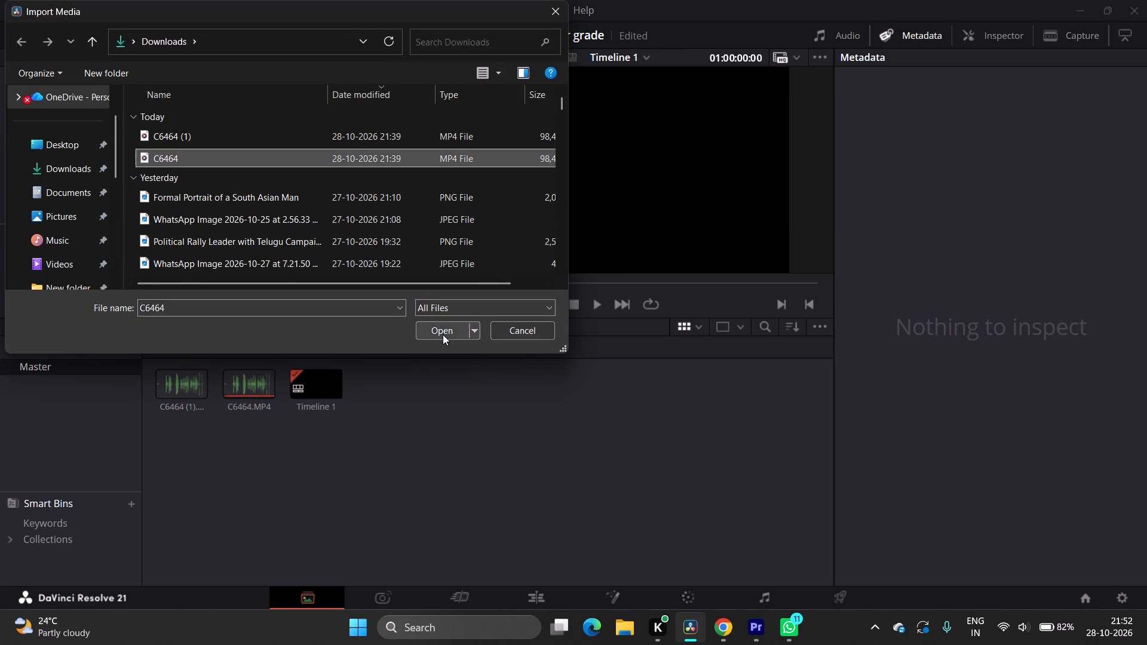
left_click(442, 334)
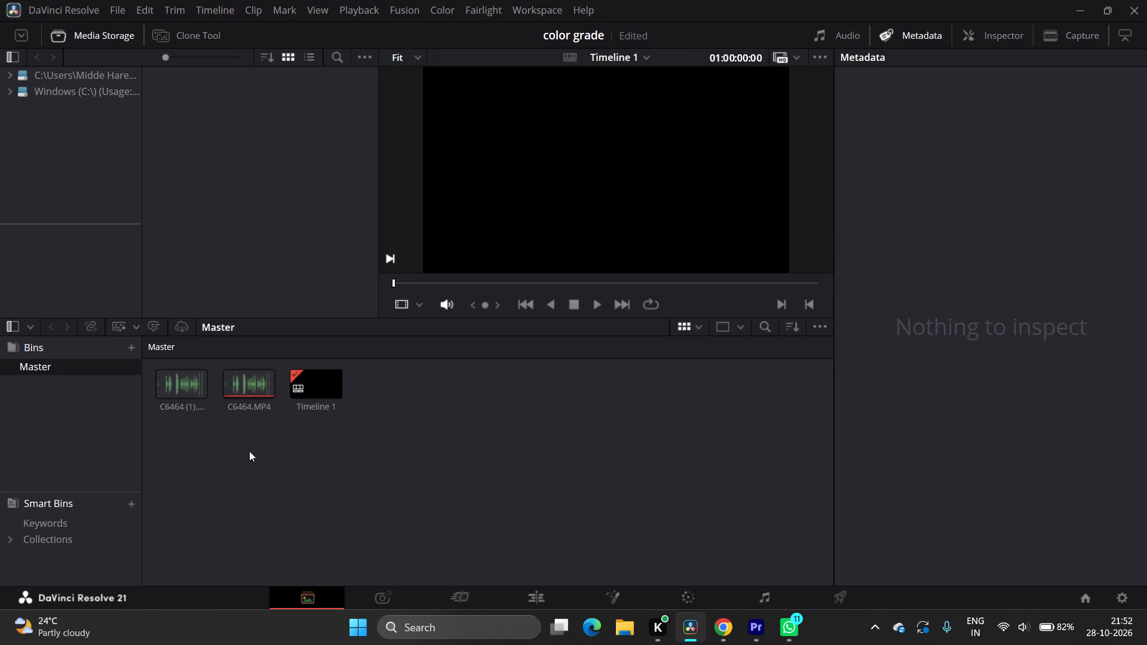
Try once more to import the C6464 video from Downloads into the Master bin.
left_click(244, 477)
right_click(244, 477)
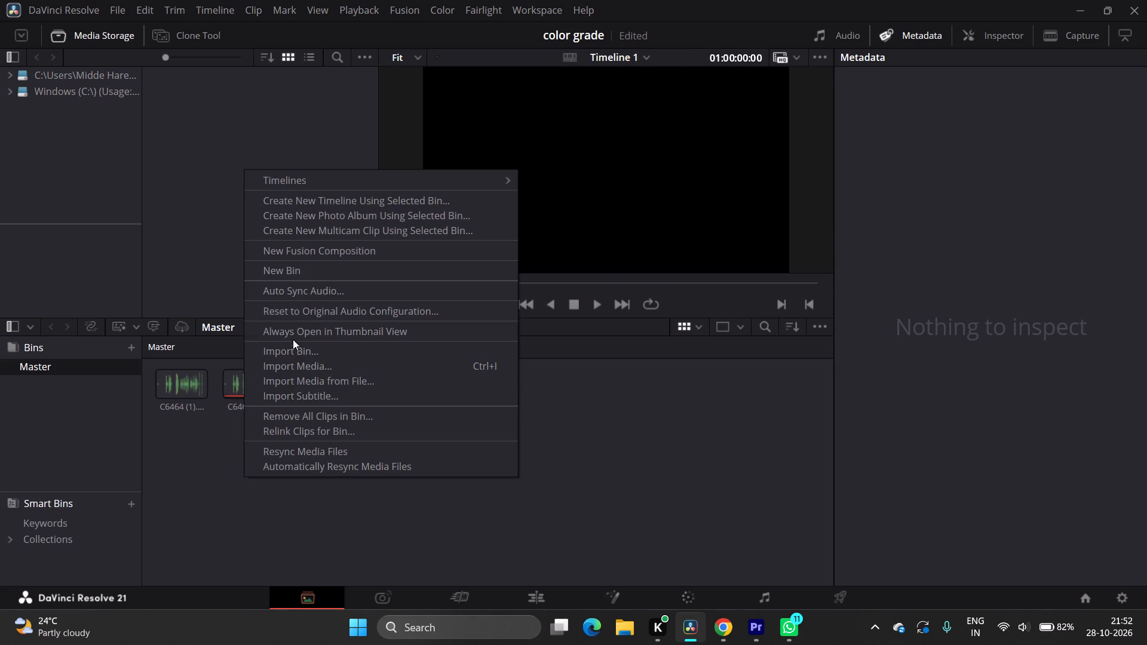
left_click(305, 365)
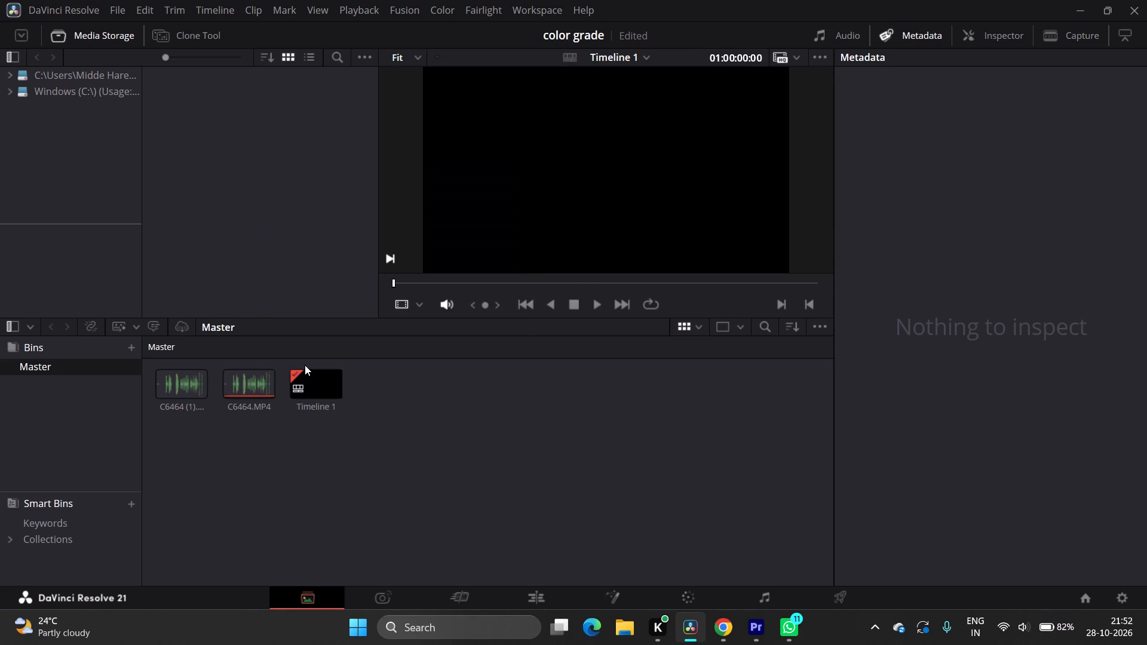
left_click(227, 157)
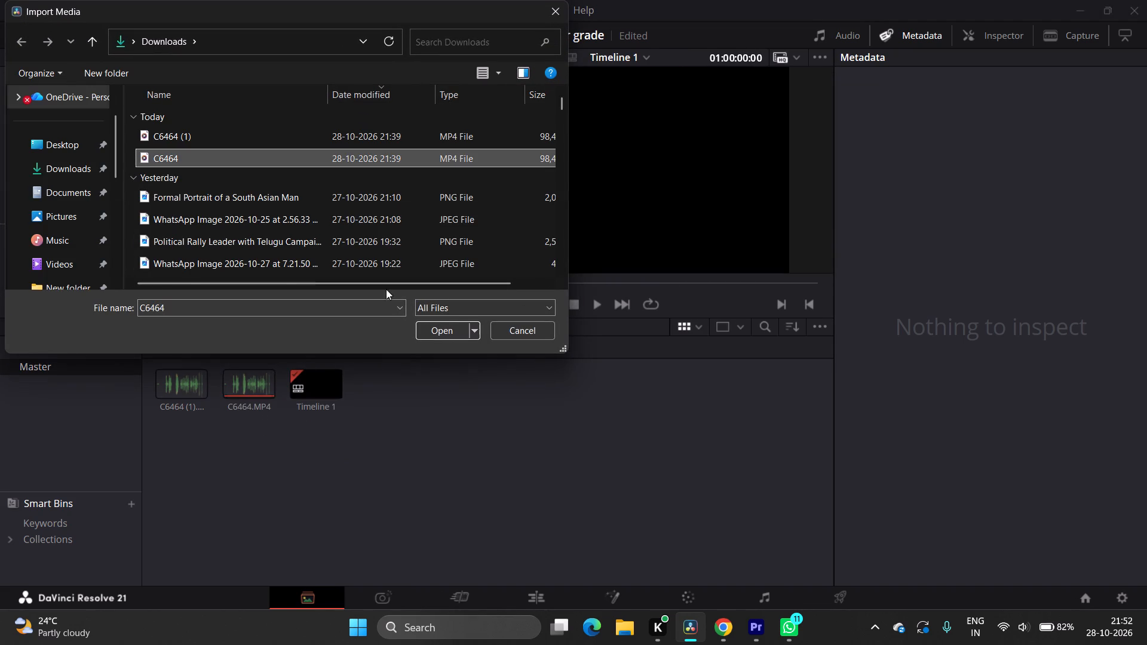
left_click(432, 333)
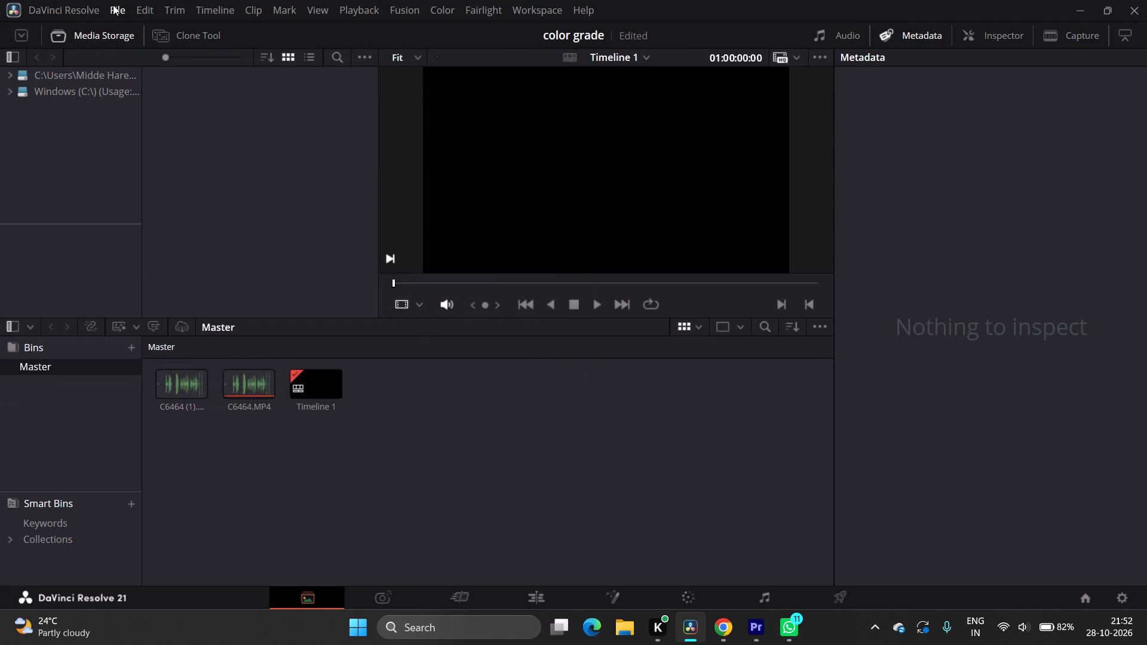
Quit DaVinci Resolve.
left_click(48, 10)
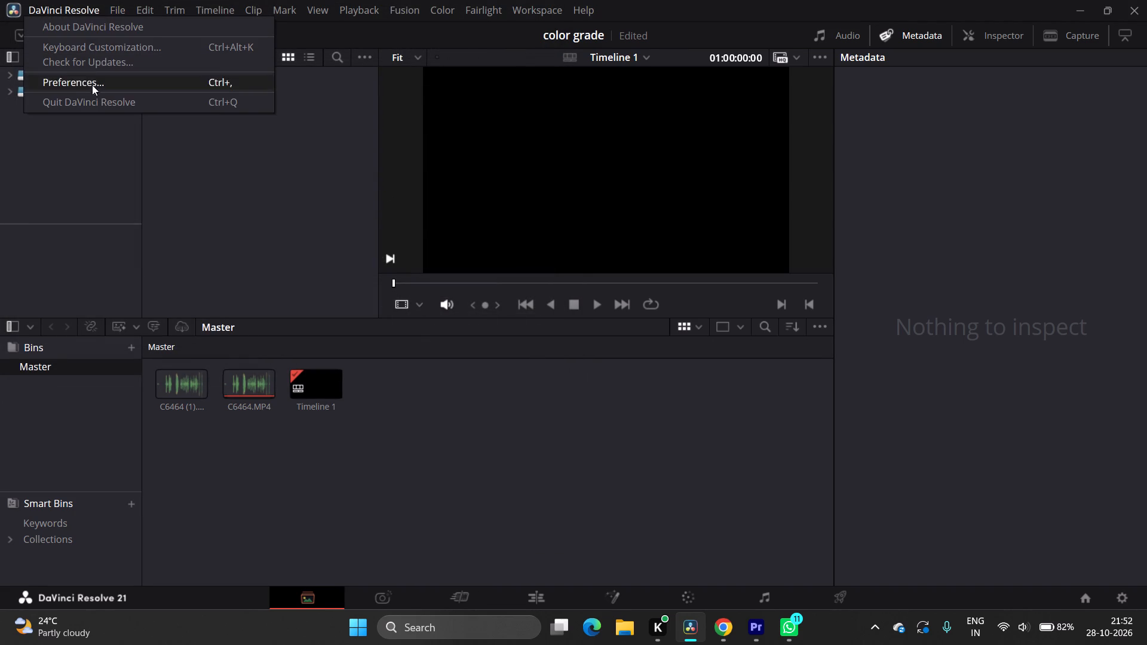
left_click(100, 99)
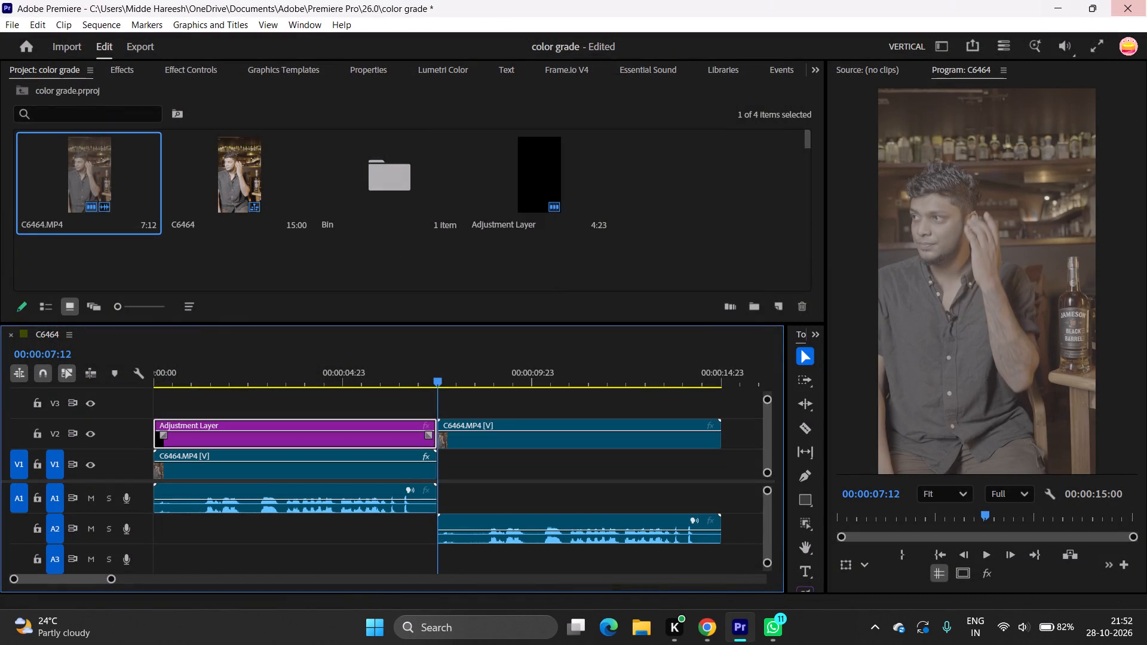
Minimize Premiere and return to the S-Log3 color grading short in the browser.
left_click(1060, 8)
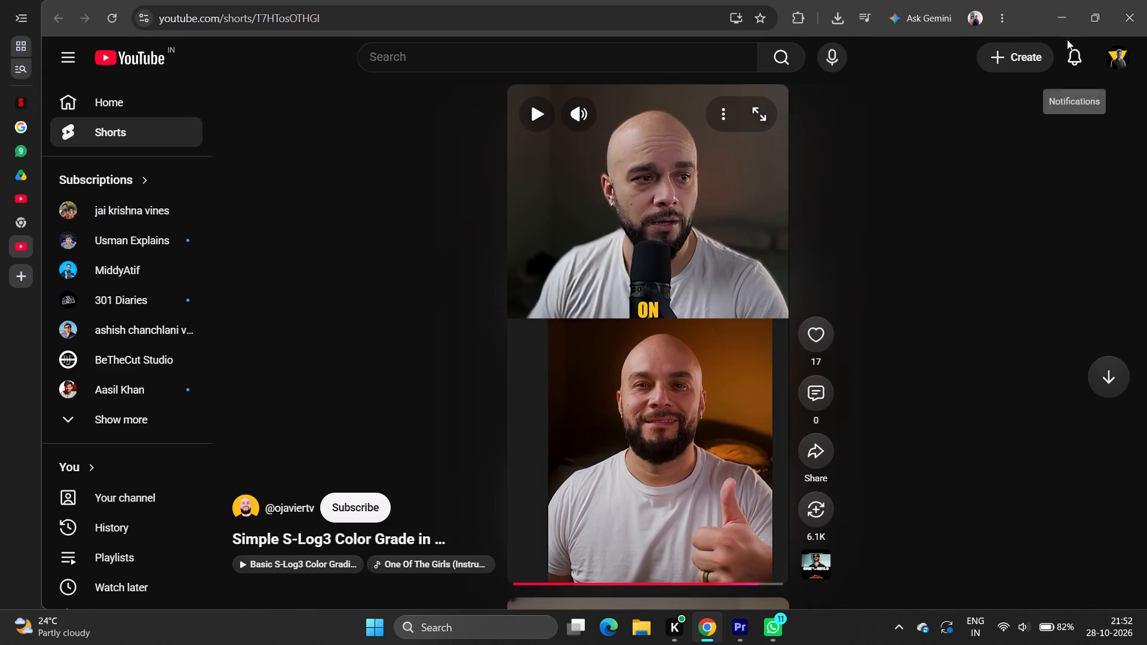
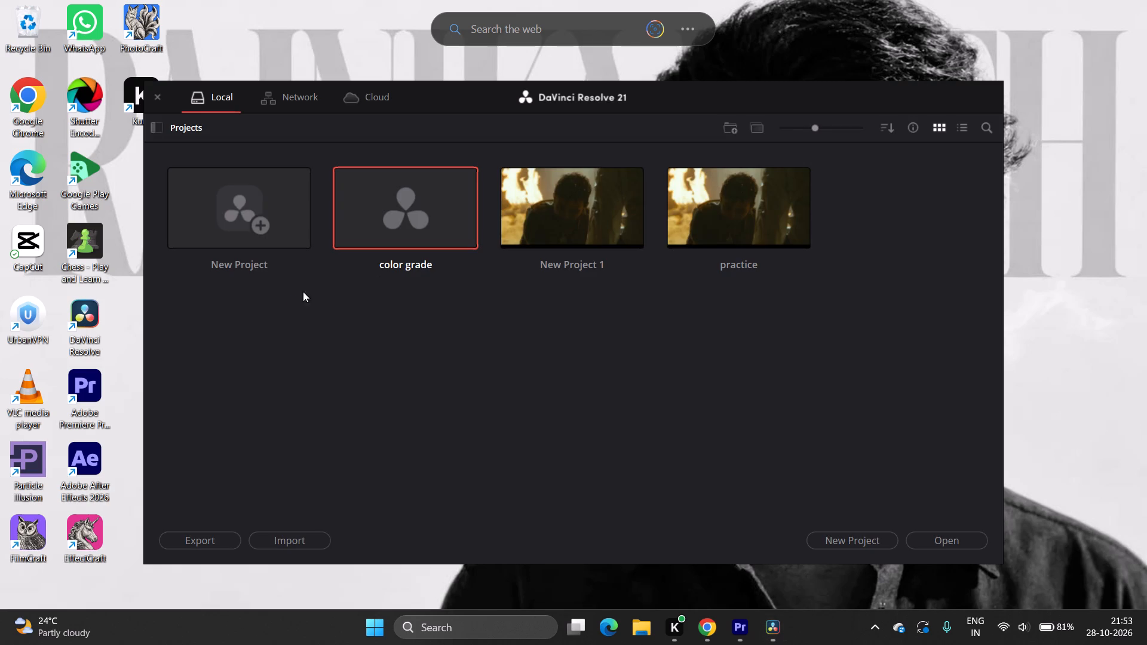
Open the existing project New Project 1 from the local projects in DaVinci Resolve.
left_click(593, 241)
left_click(593, 241)
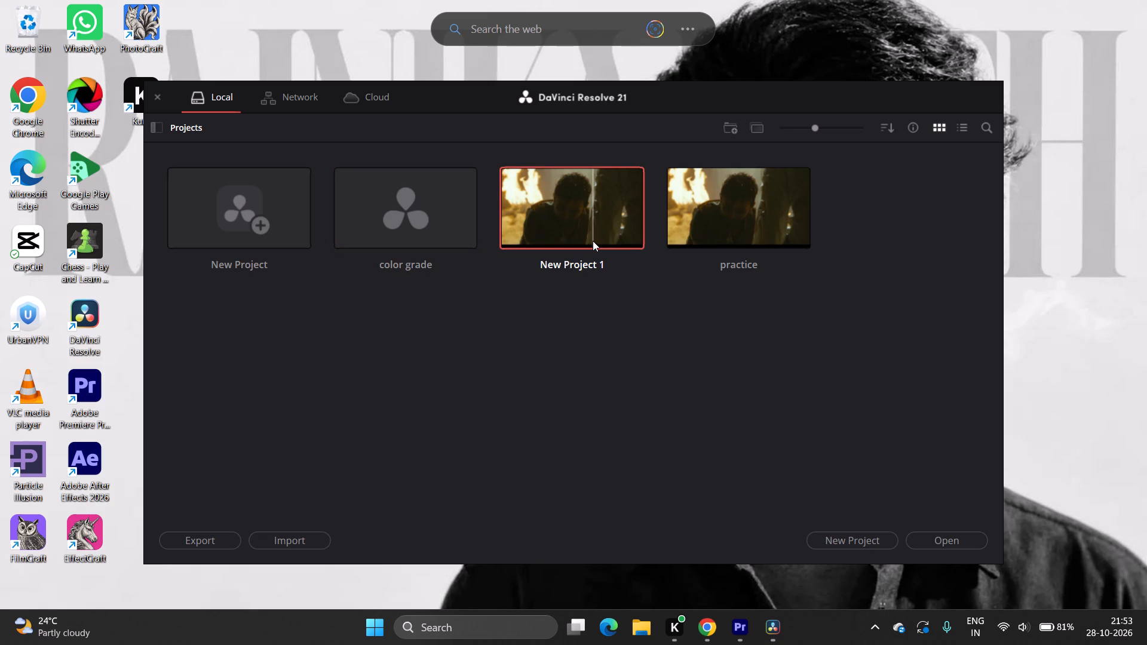
double_click(599, 230)
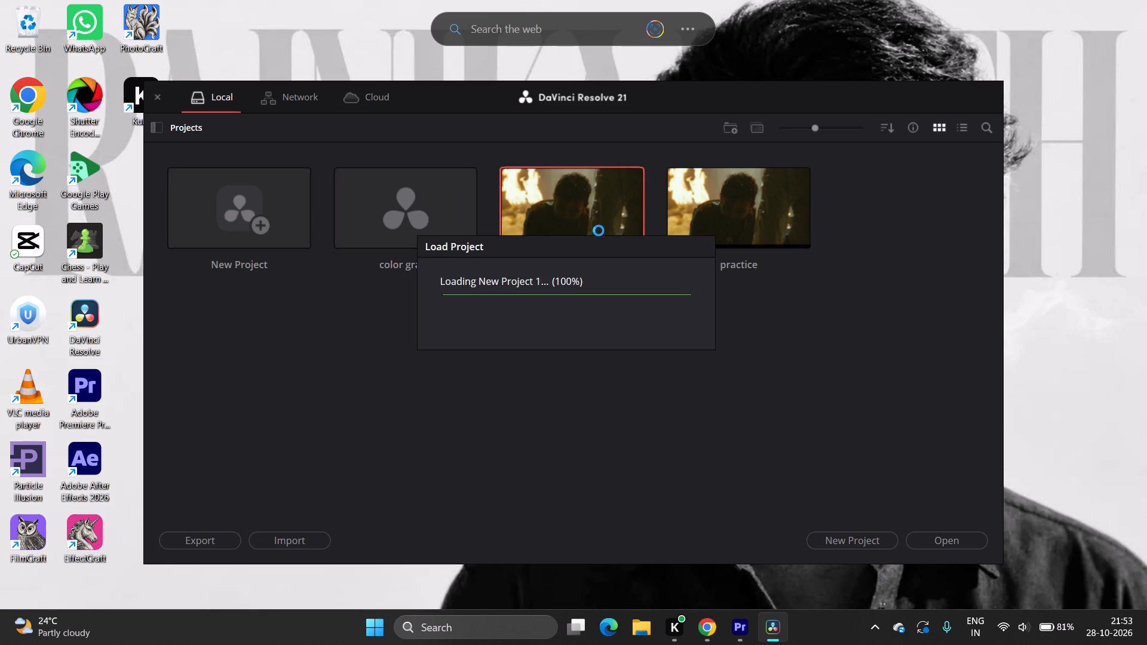
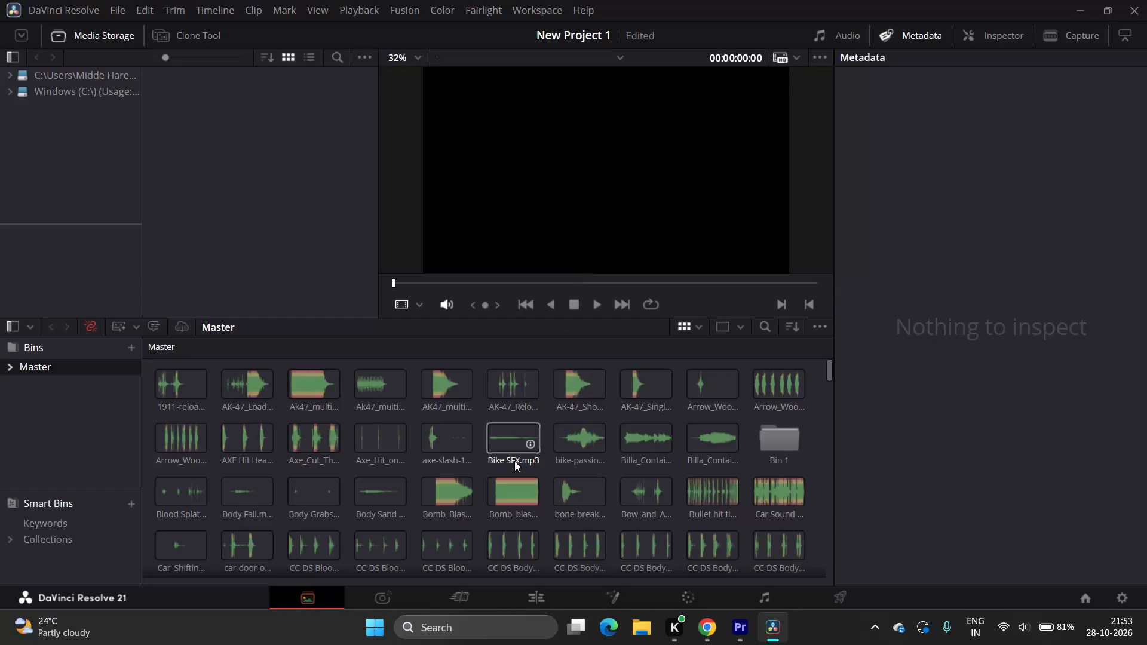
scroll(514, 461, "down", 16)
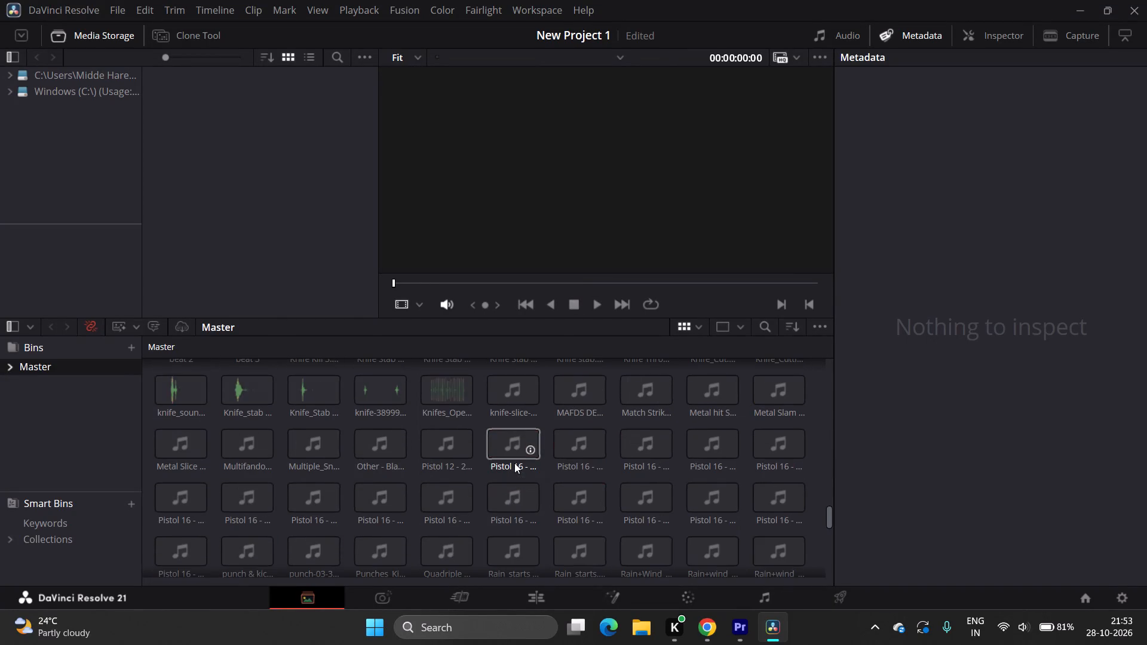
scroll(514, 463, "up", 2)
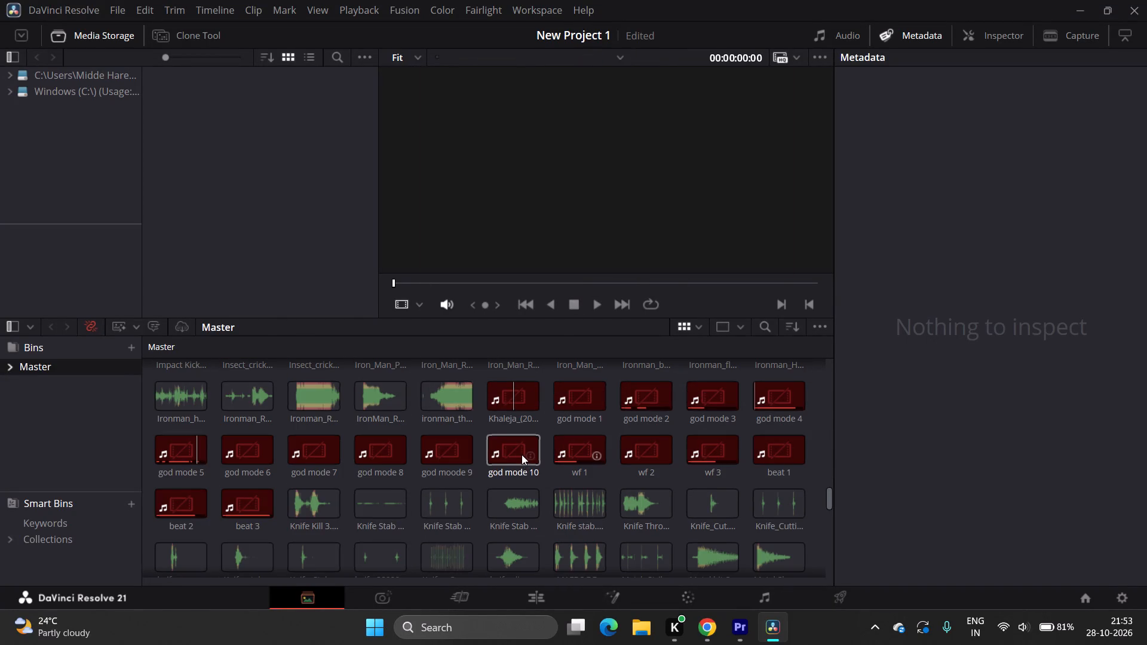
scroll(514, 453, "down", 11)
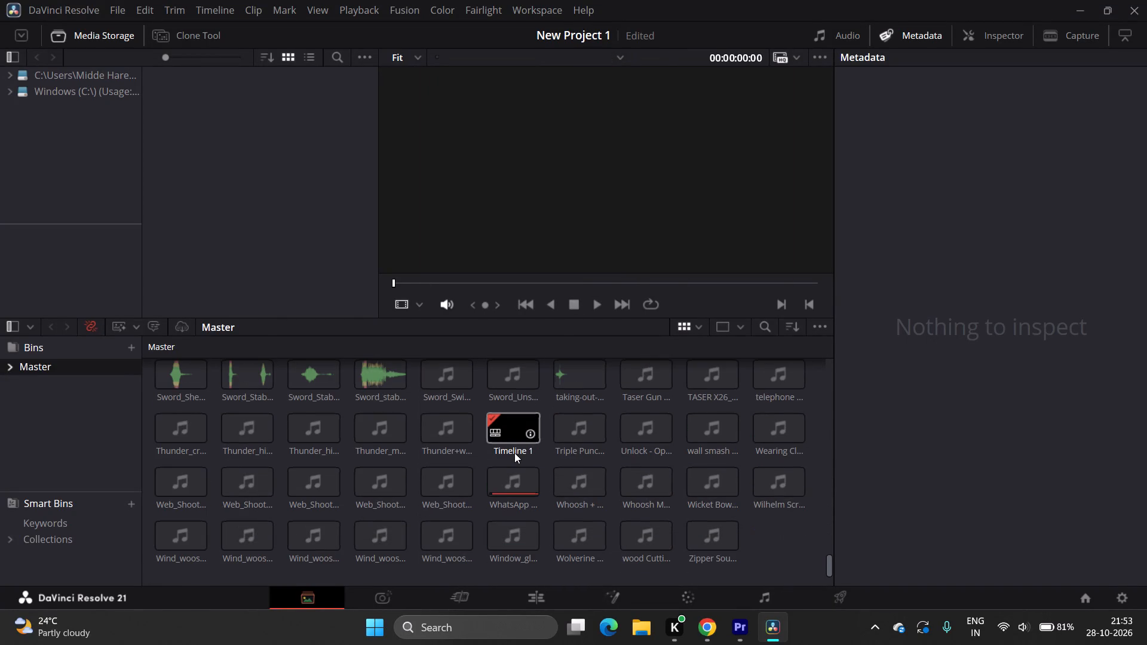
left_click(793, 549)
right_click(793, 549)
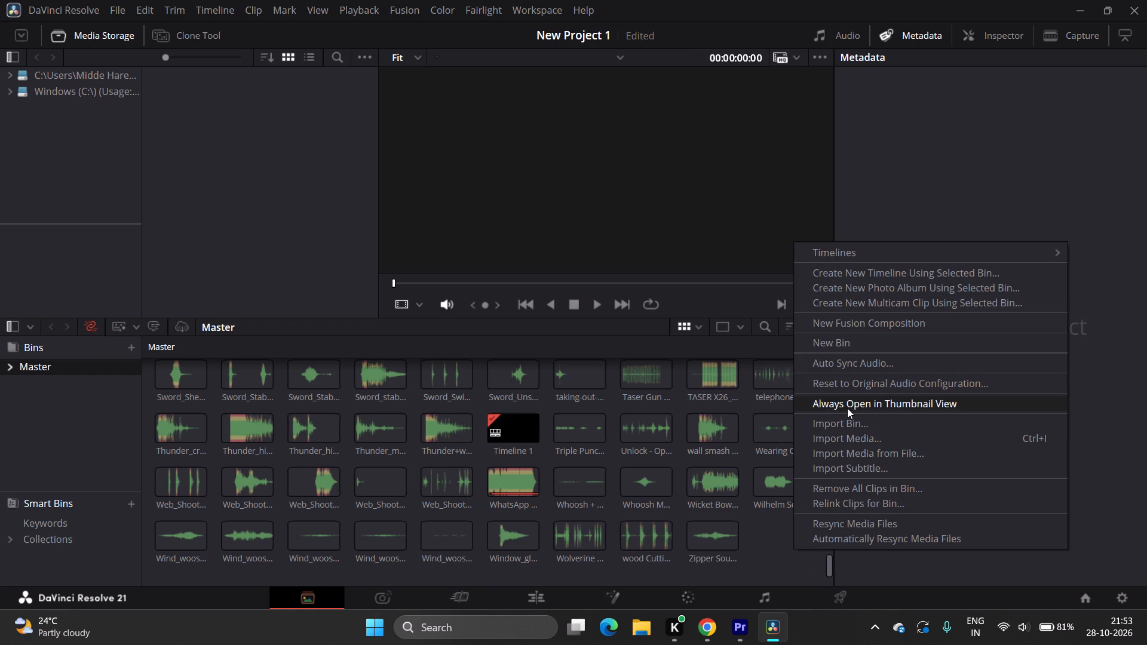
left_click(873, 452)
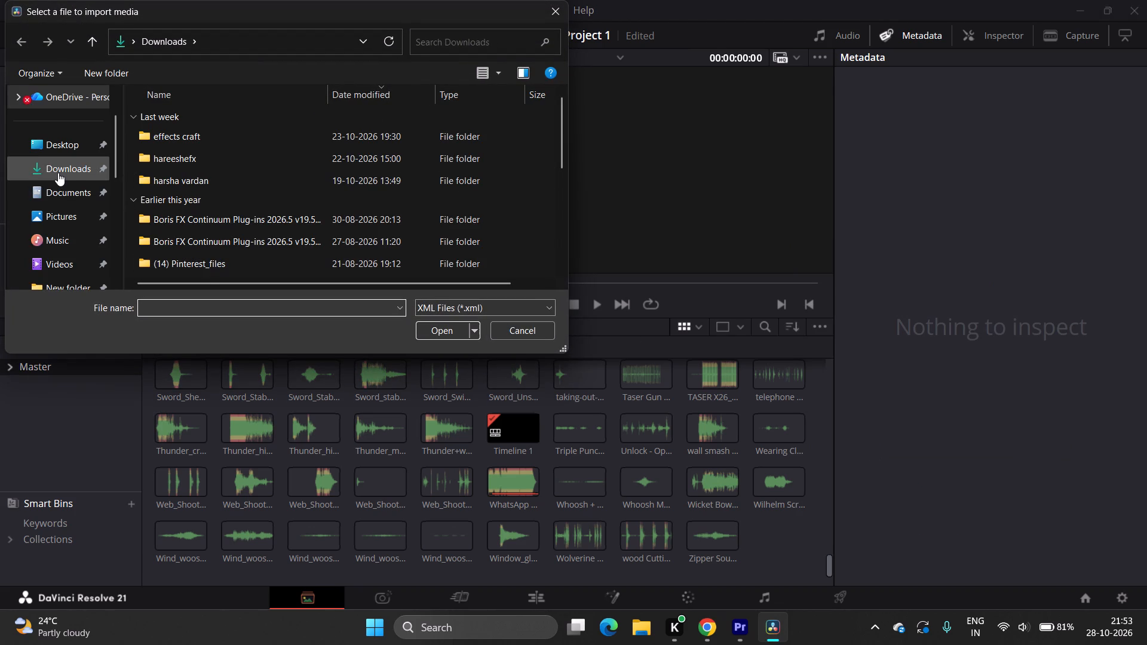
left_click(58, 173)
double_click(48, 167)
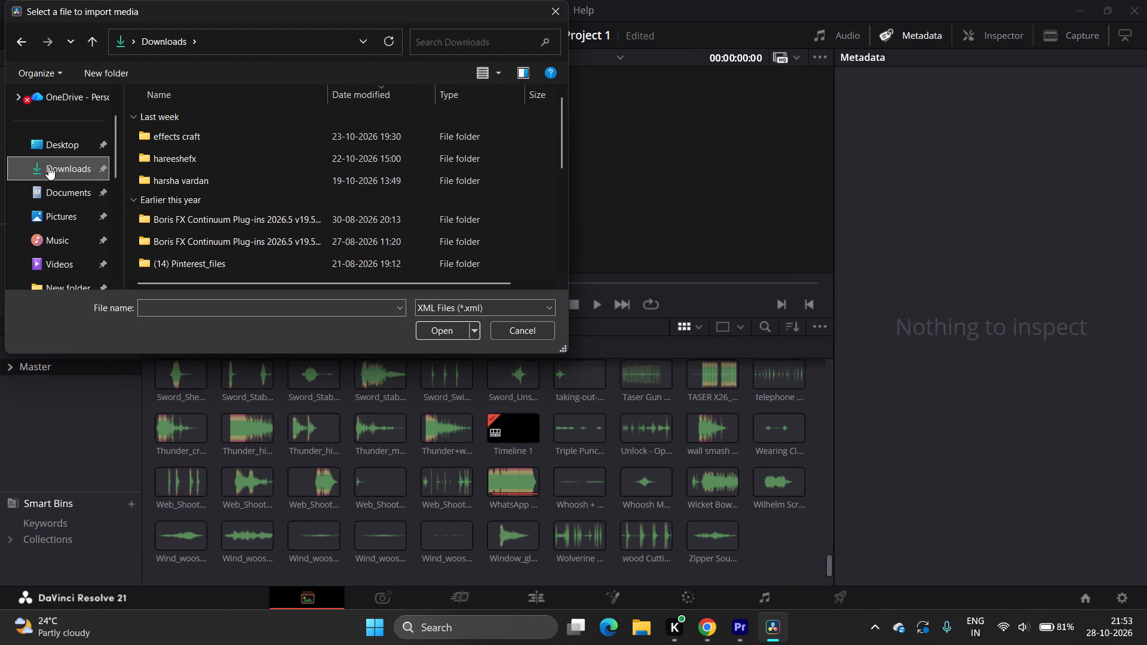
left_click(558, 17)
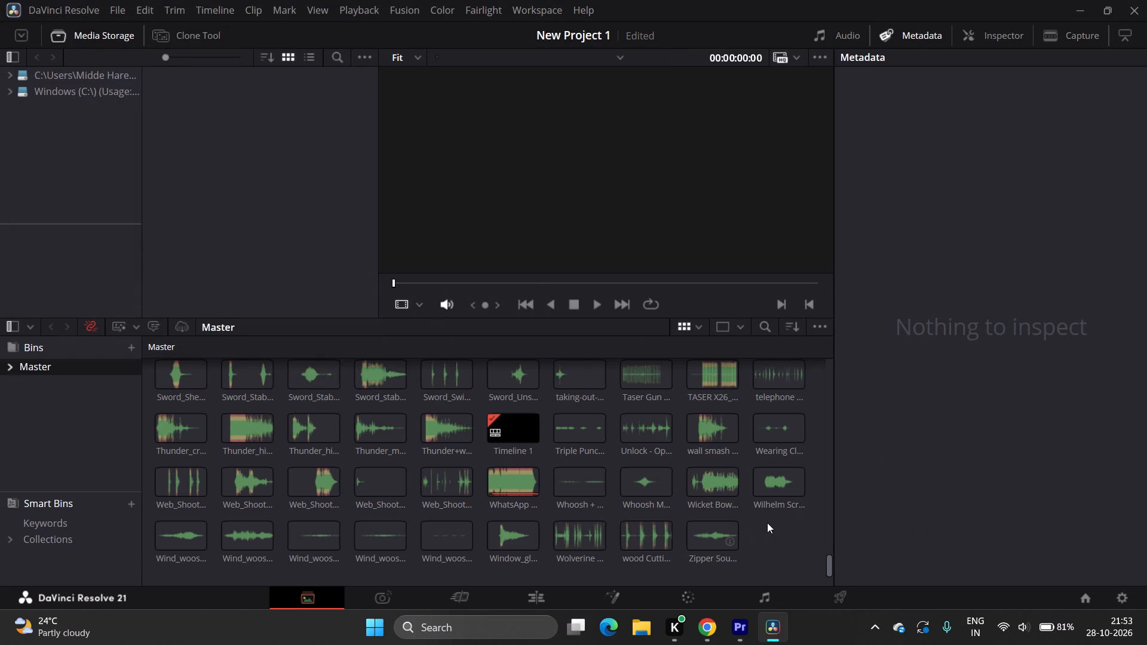
Import the C6464 MP4 file from Downloads into the Master bin of New Project 1.
right_click(767, 523)
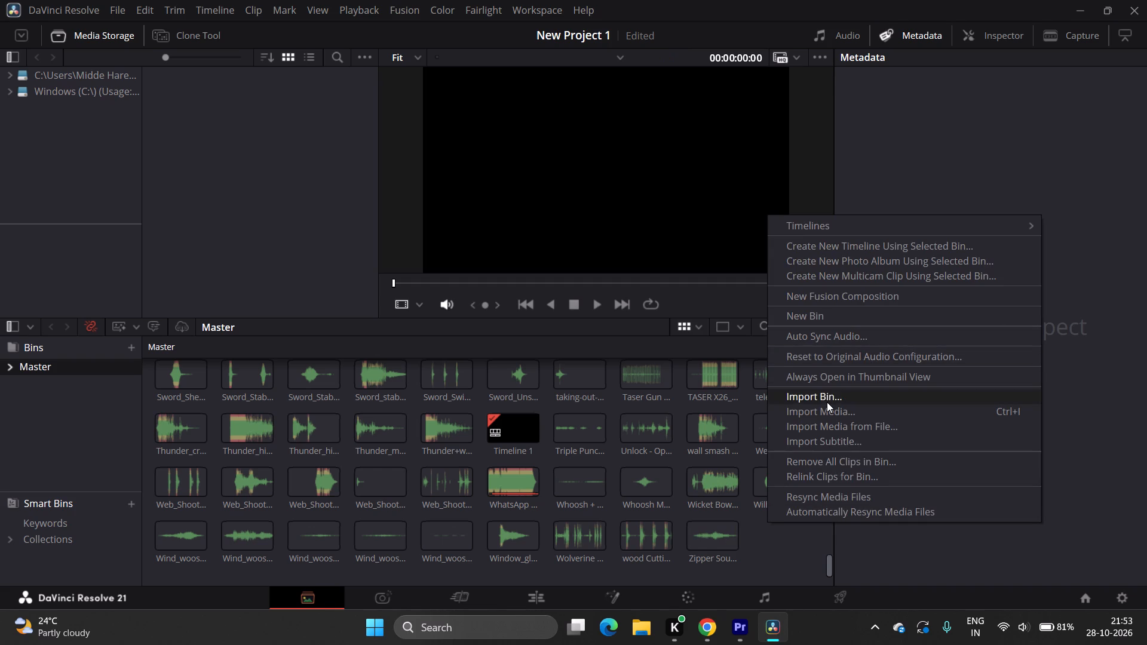
left_click(827, 407)
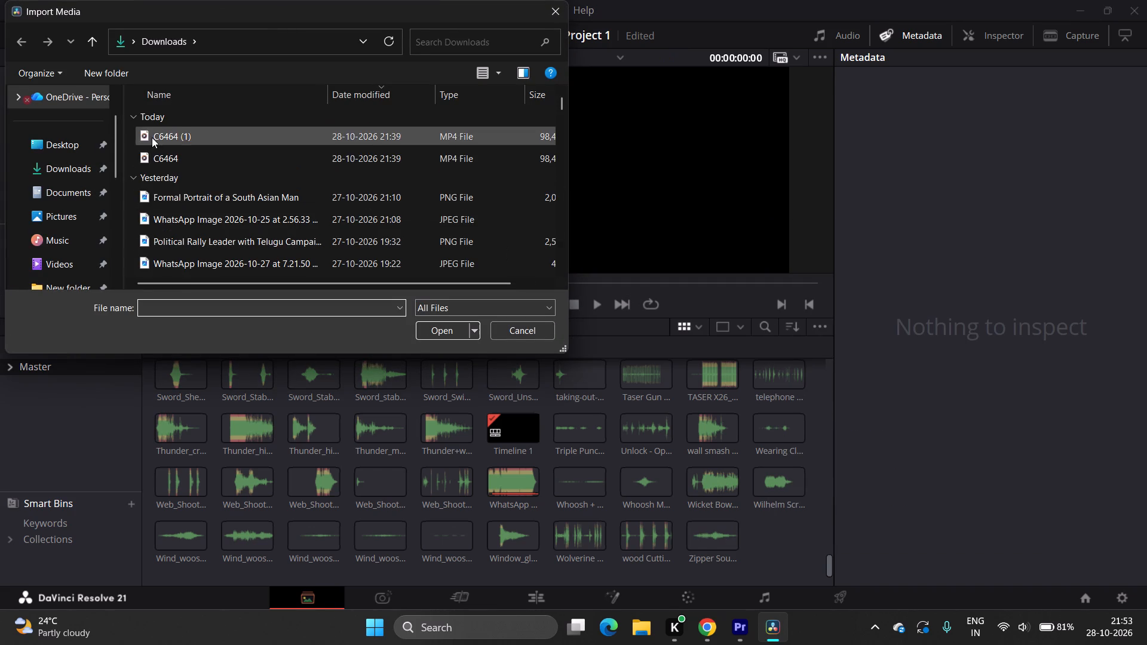
left_click(162, 152)
left_click(438, 330)
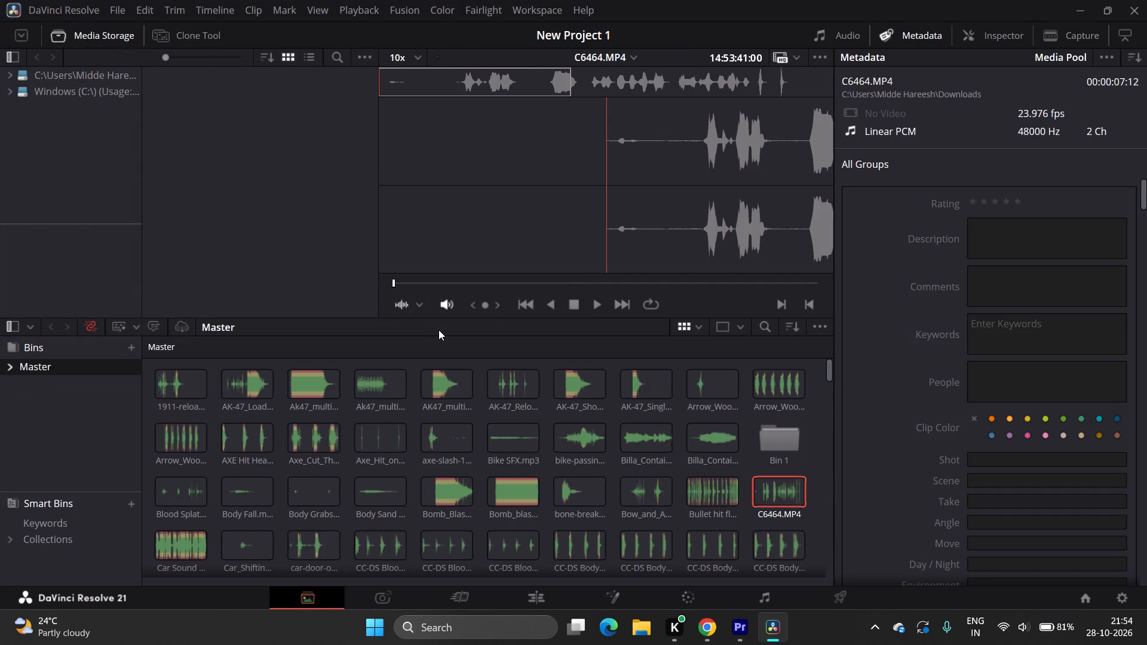
Scrub through the imported C6464.MP4 clip in the viewer to check its content.
left_click(569, 306)
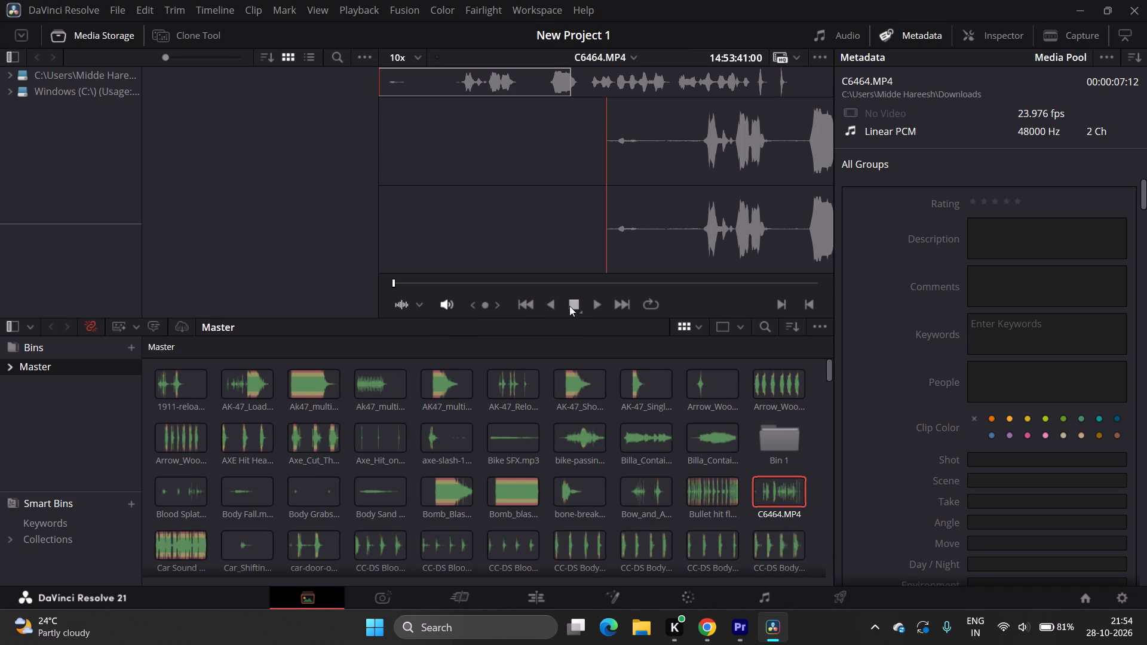
left_click(569, 306)
left_click_drag(631, 211, 657, 214)
left_click_drag(657, 214, 677, 217)
left_click_drag(493, 86, 543, 89)
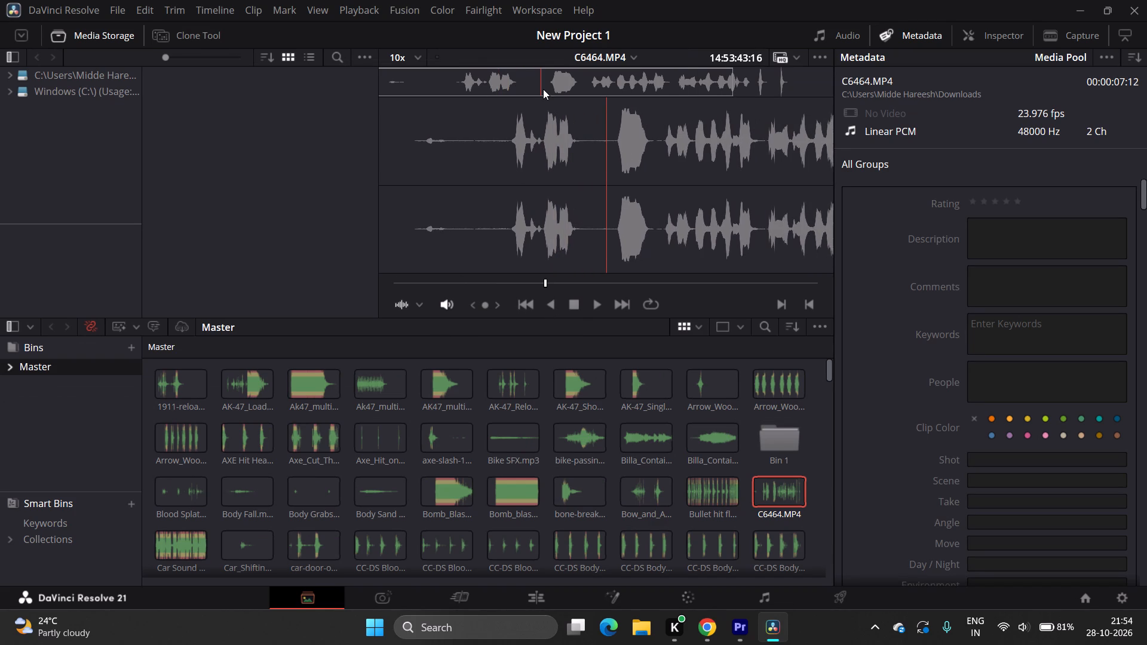
left_click_drag(543, 89, 544, 89)
left_click_drag(548, 282, 560, 284)
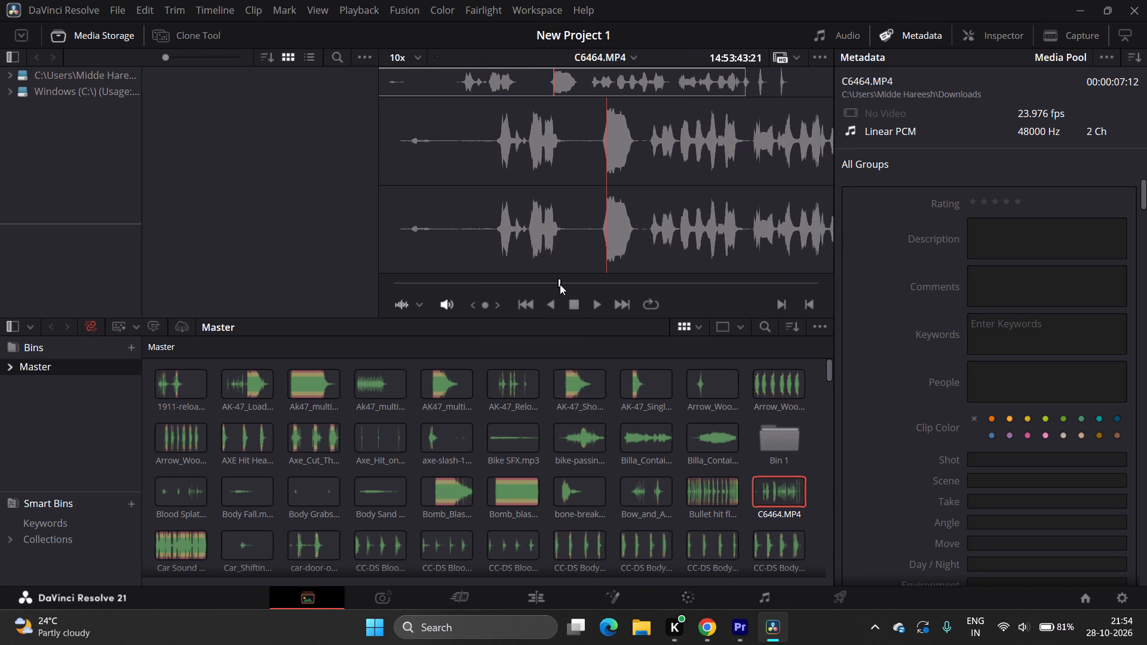
left_click_drag(560, 284, 762, 326)
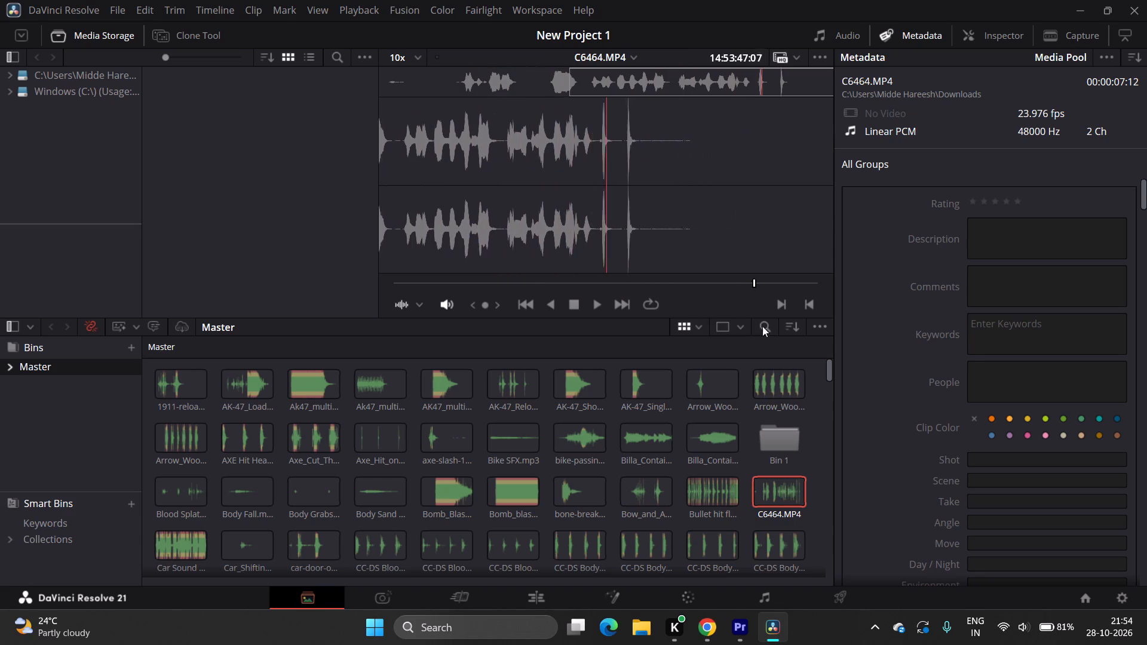
left_click_drag(762, 326, 596, 346)
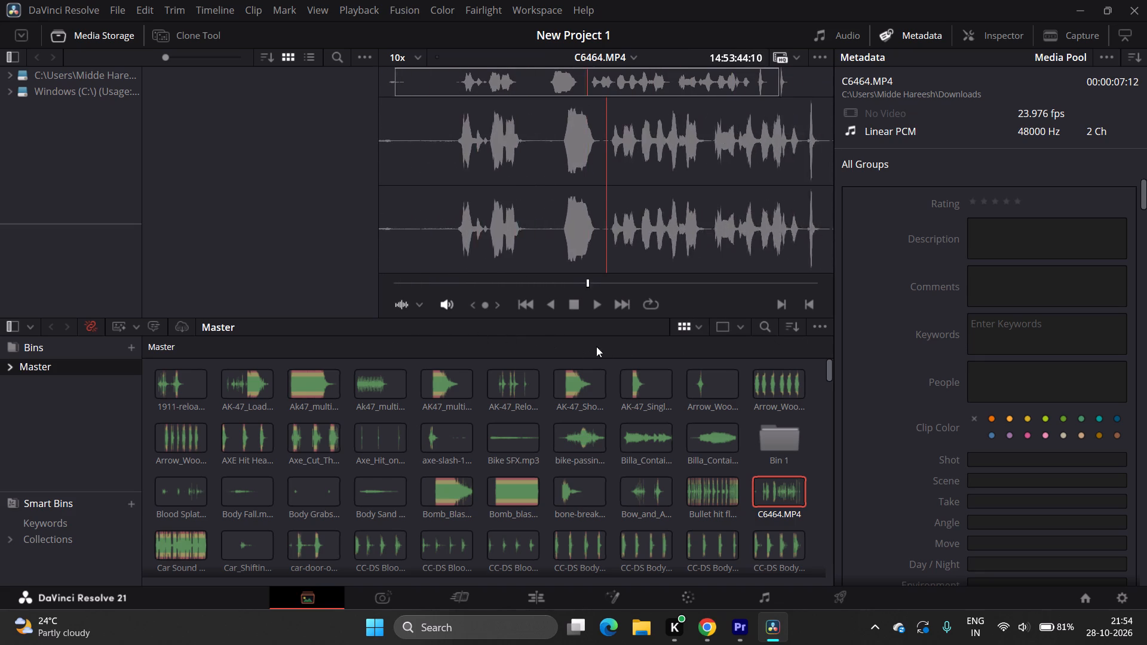
left_click_drag(596, 346, 751, 371)
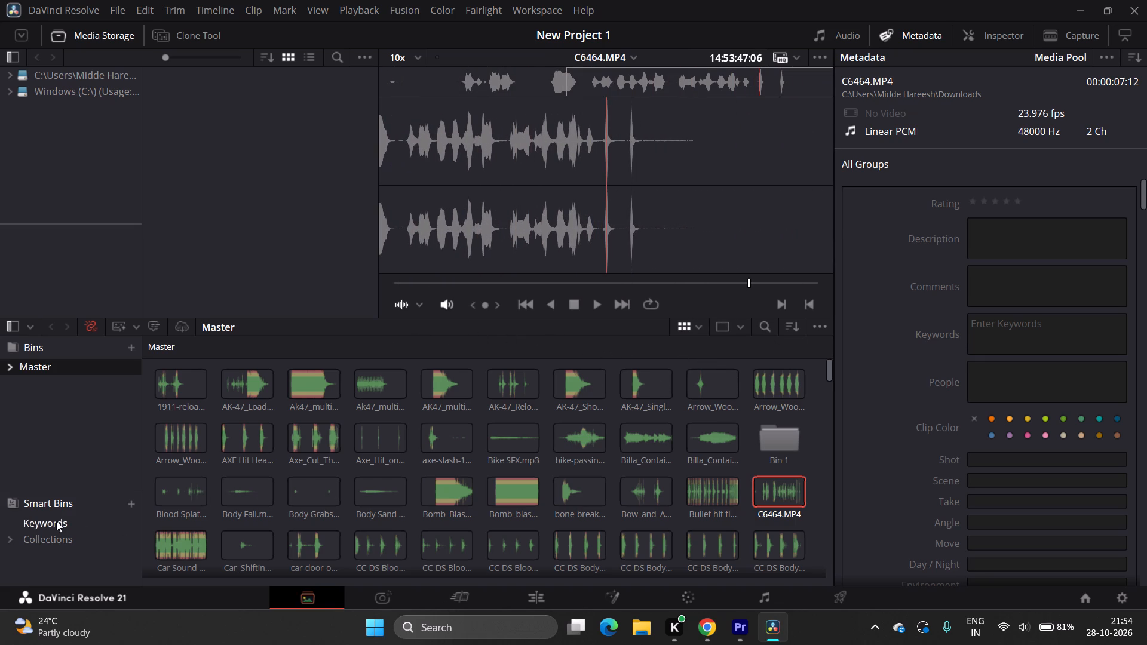
Inspect the Khaleja_(2010)_1080p_1.mp4 clip in the Master bin and look through its available clip options.
scroll(636, 584, "down", 16)
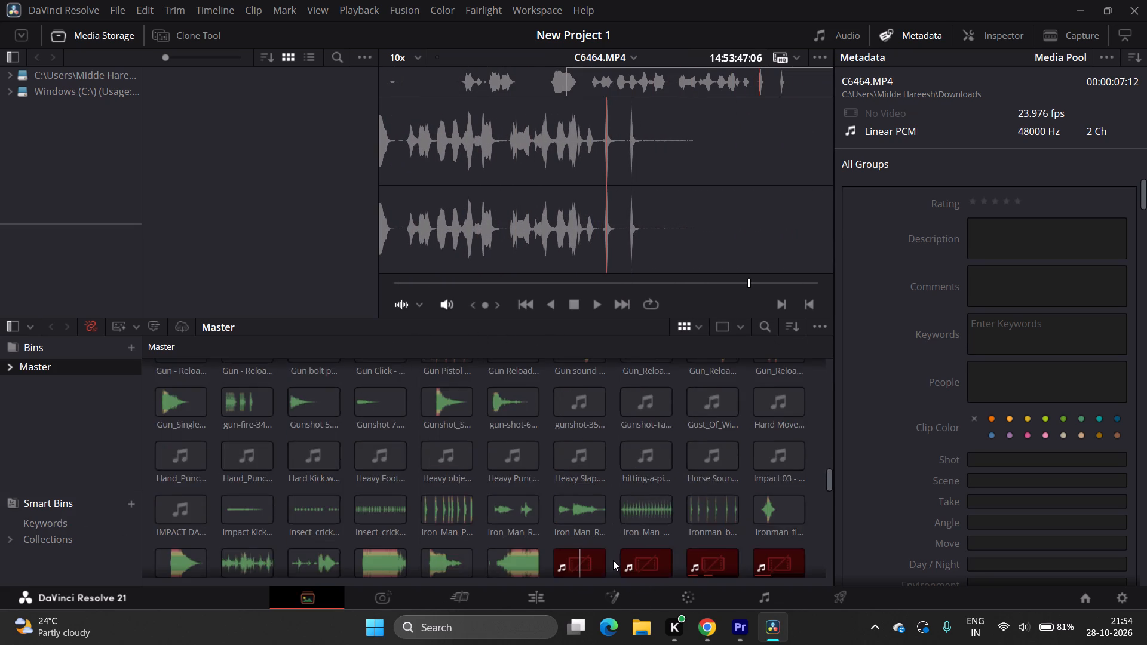
scroll(613, 560, "down", 2)
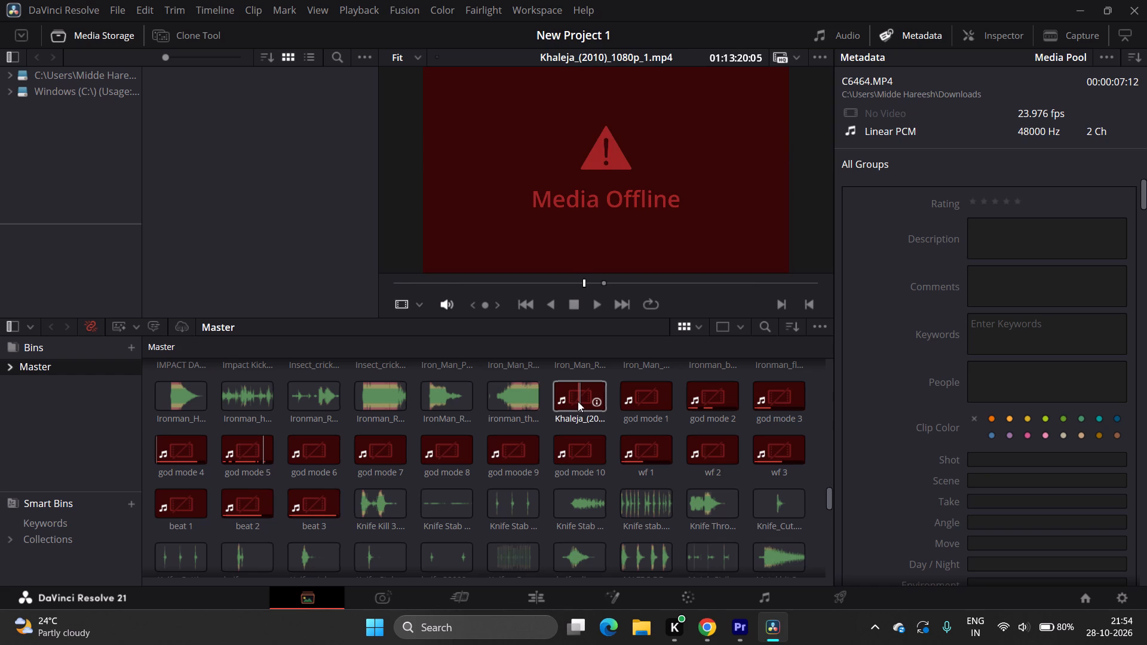
left_click(577, 402)
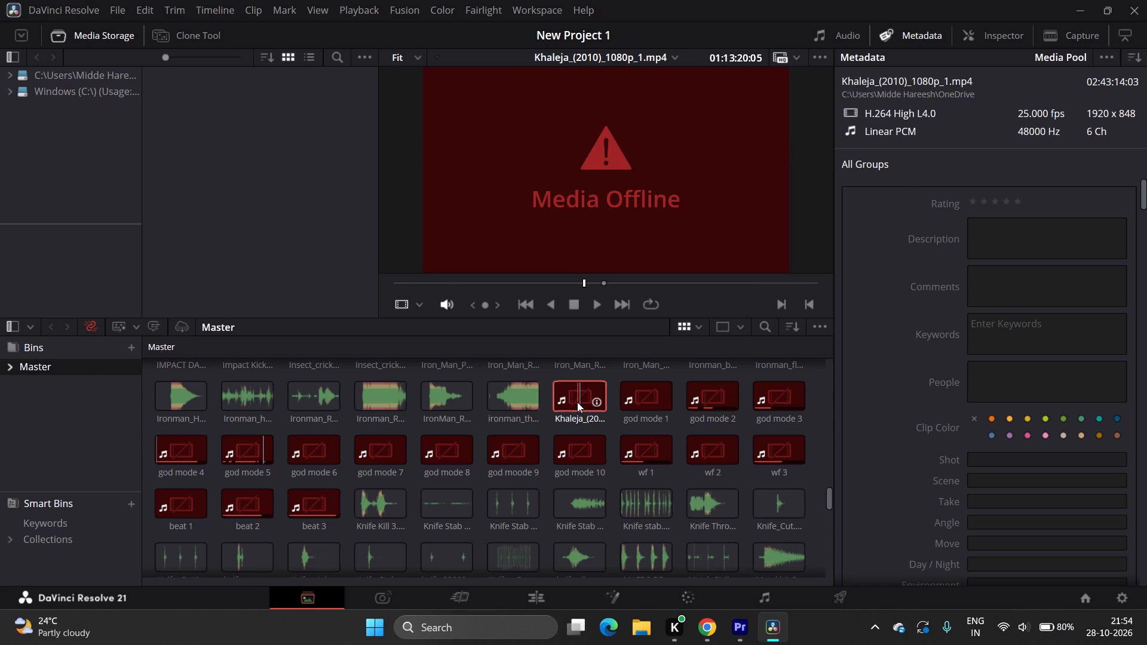
right_click(577, 402)
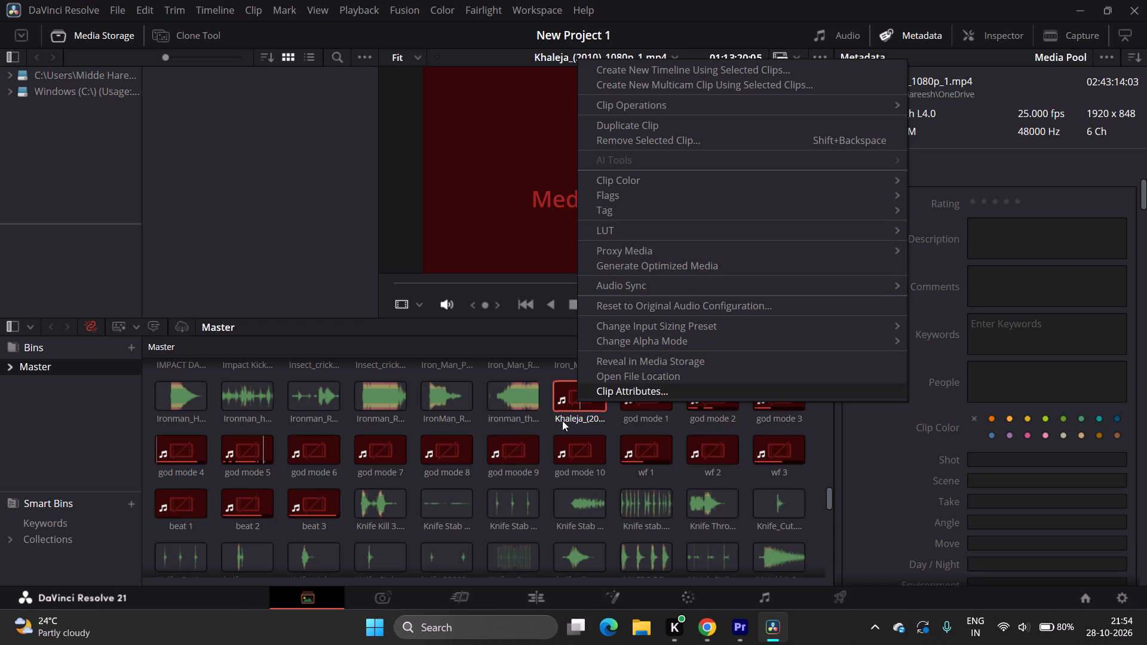
Switch to Chrome and search YouTube for "how to import media in davanch".
left_click(701, 633)
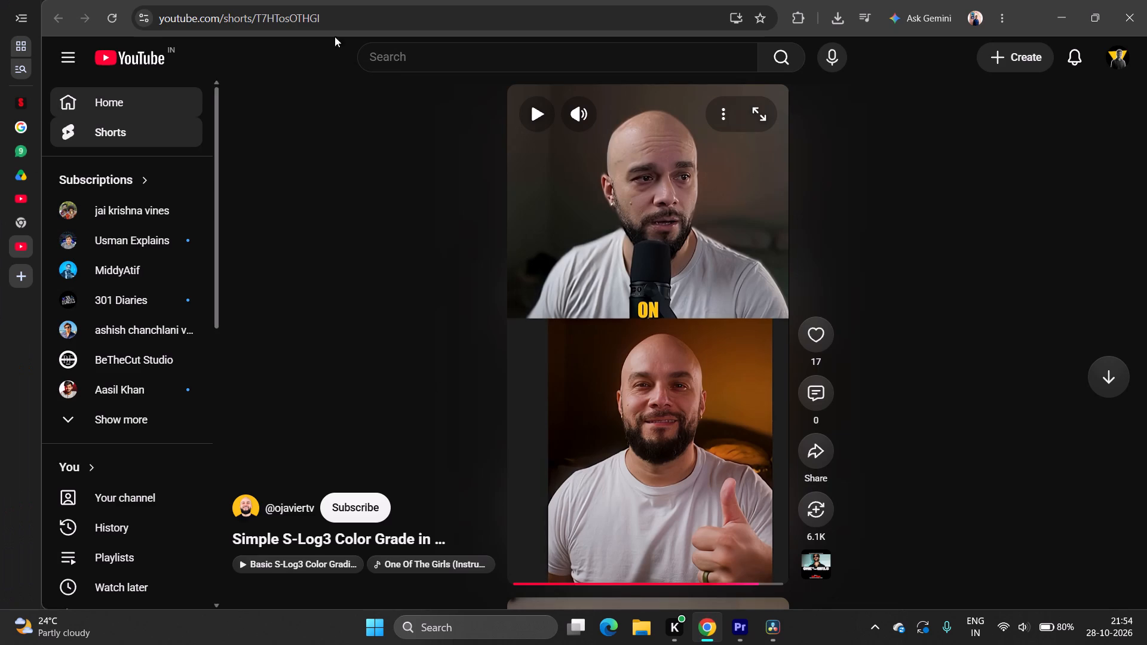
left_click(468, 60)
type("how")
key("space")
type("to import media in davanch")
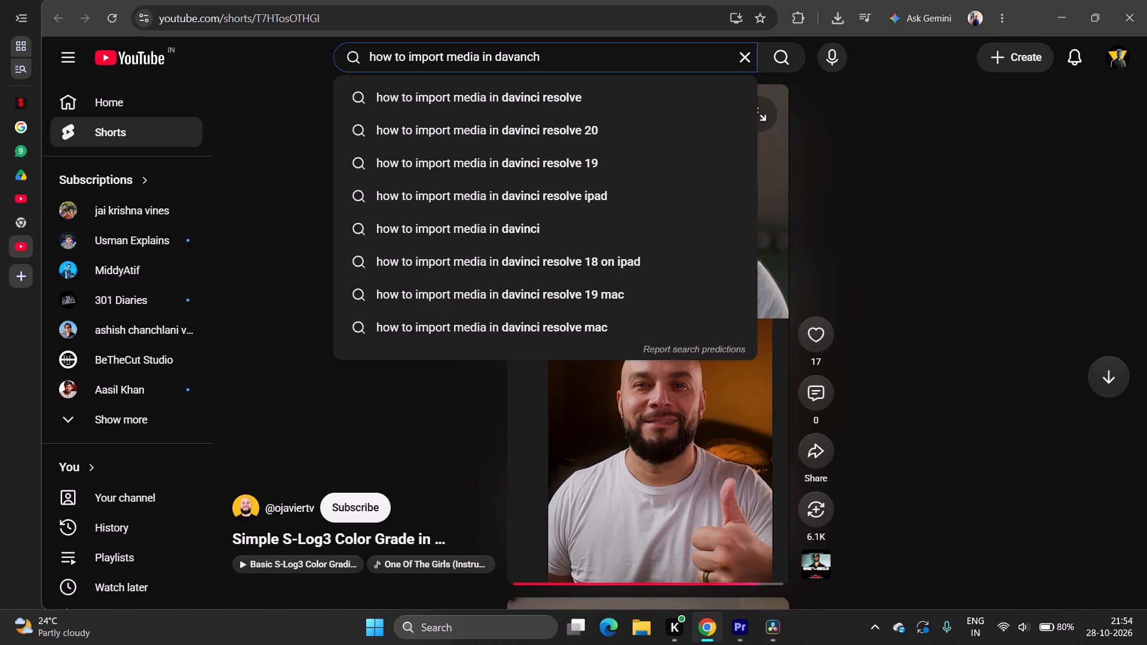
Search YouTube for the suggested query "how to import media in davinci resolve".
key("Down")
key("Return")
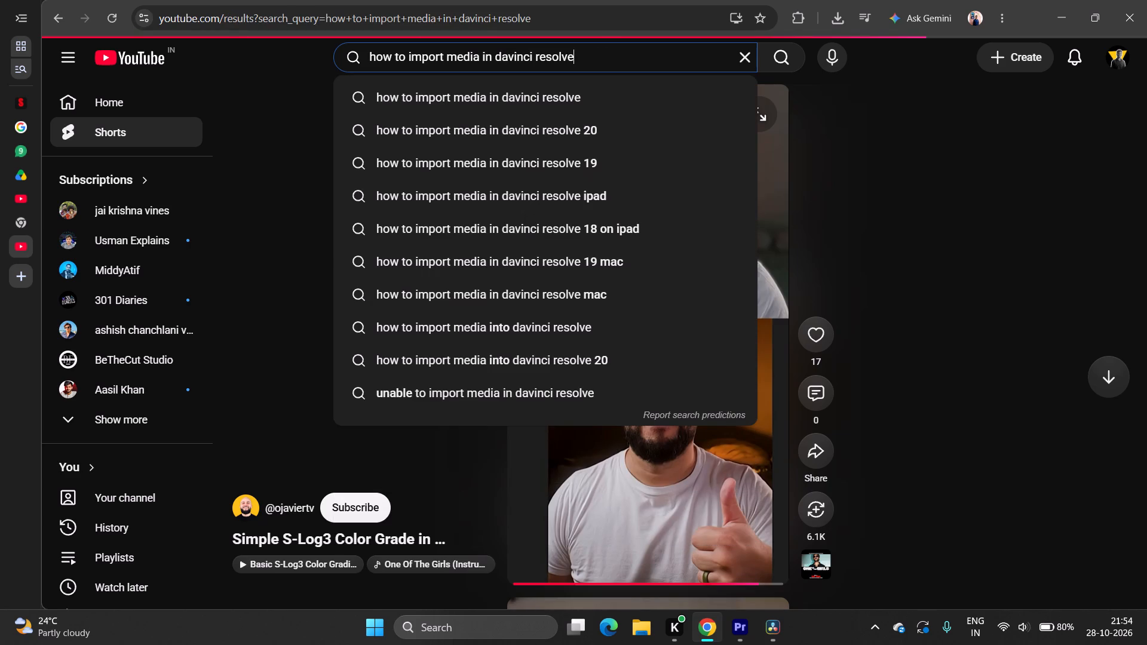
Open the "How to import media in DaVinci ..." Short from the results, watch it and pause playback.
left_click(375, 236)
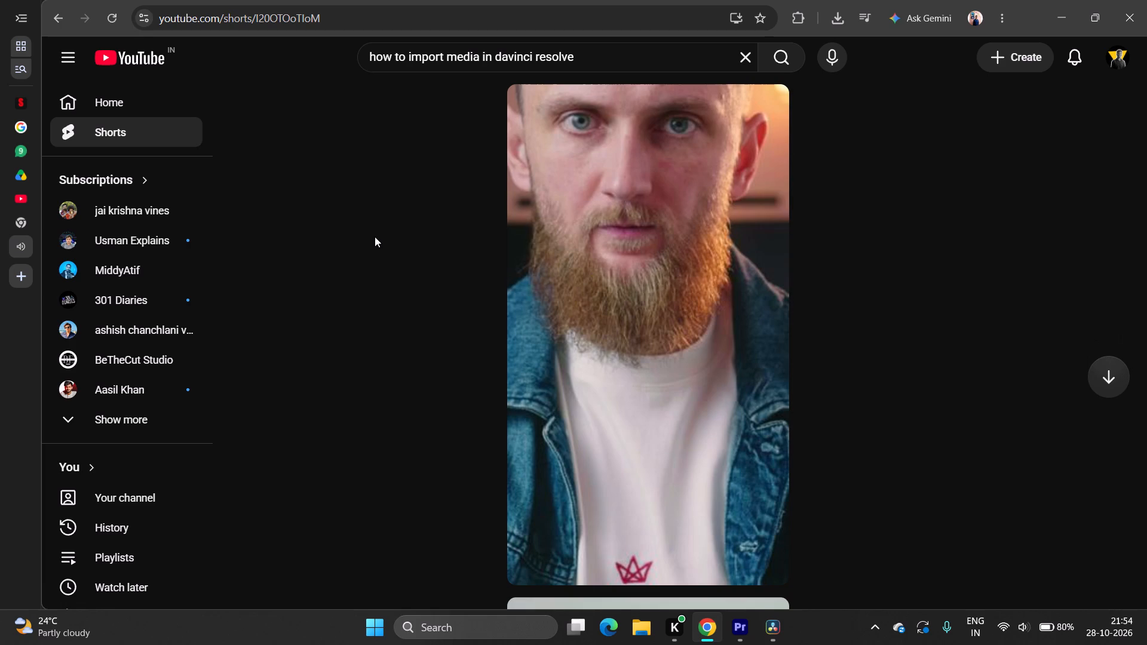
scroll(656, 288, "down", 2)
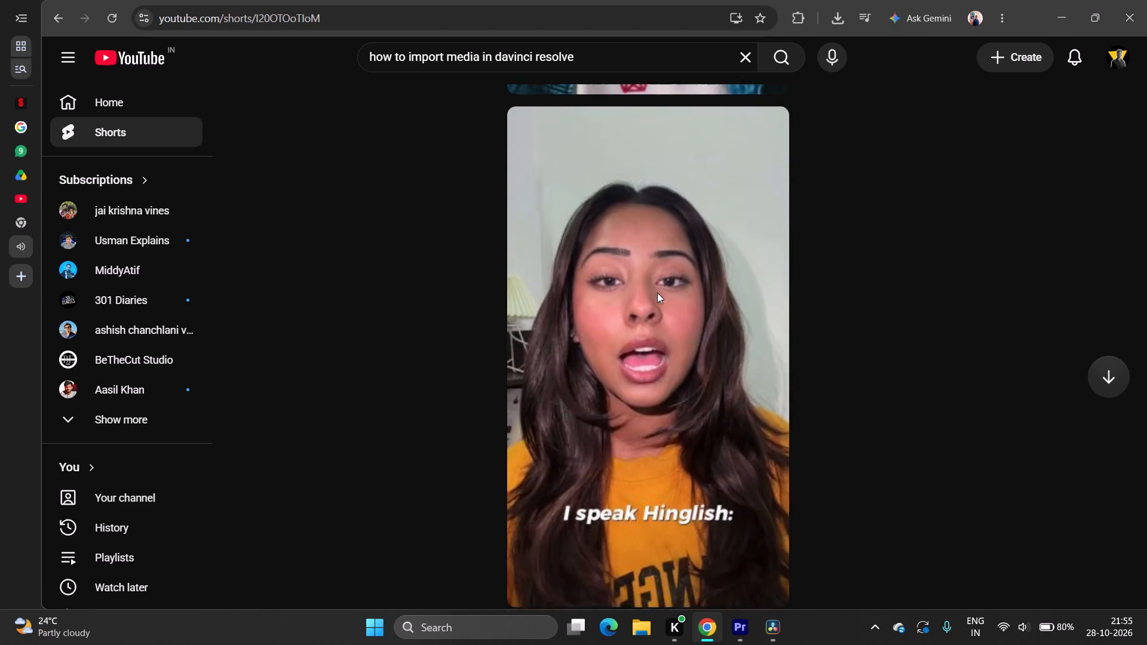
scroll(657, 293, "up", 2)
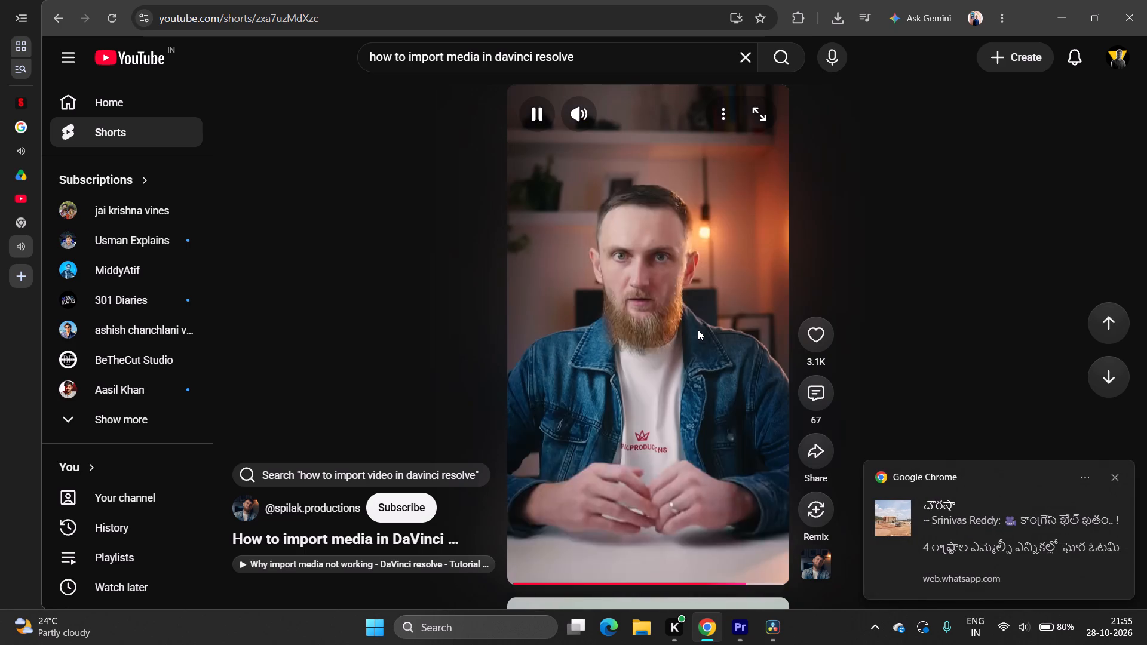
left_click(661, 333)
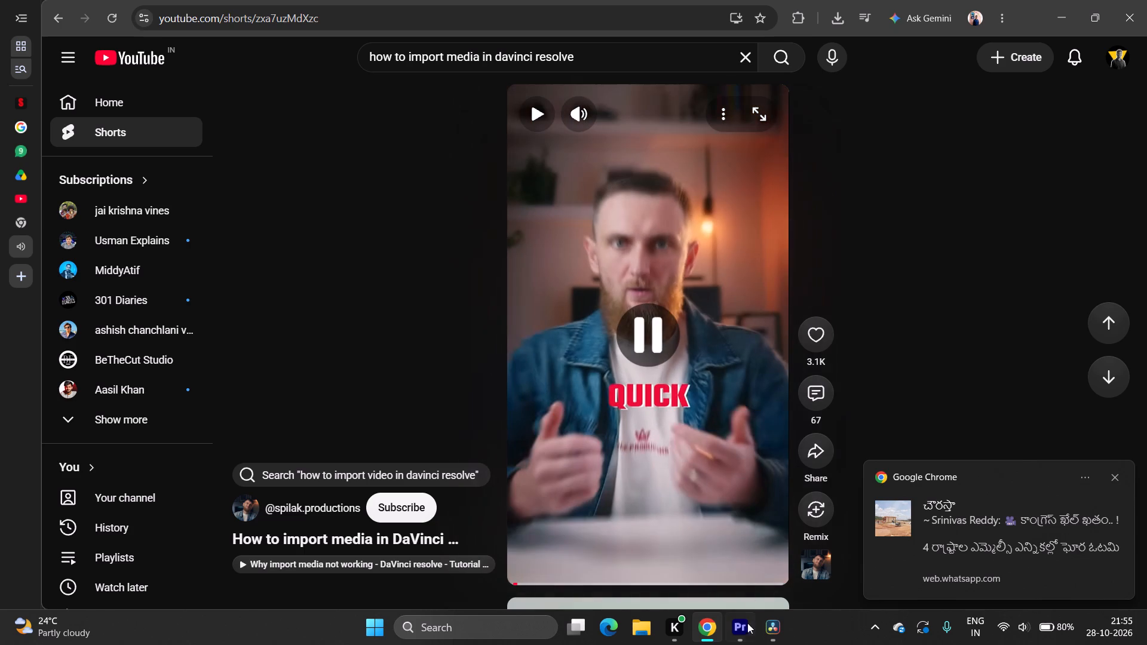
Switch back to New Project 1 in DaVinci Resolve.
left_click(768, 622)
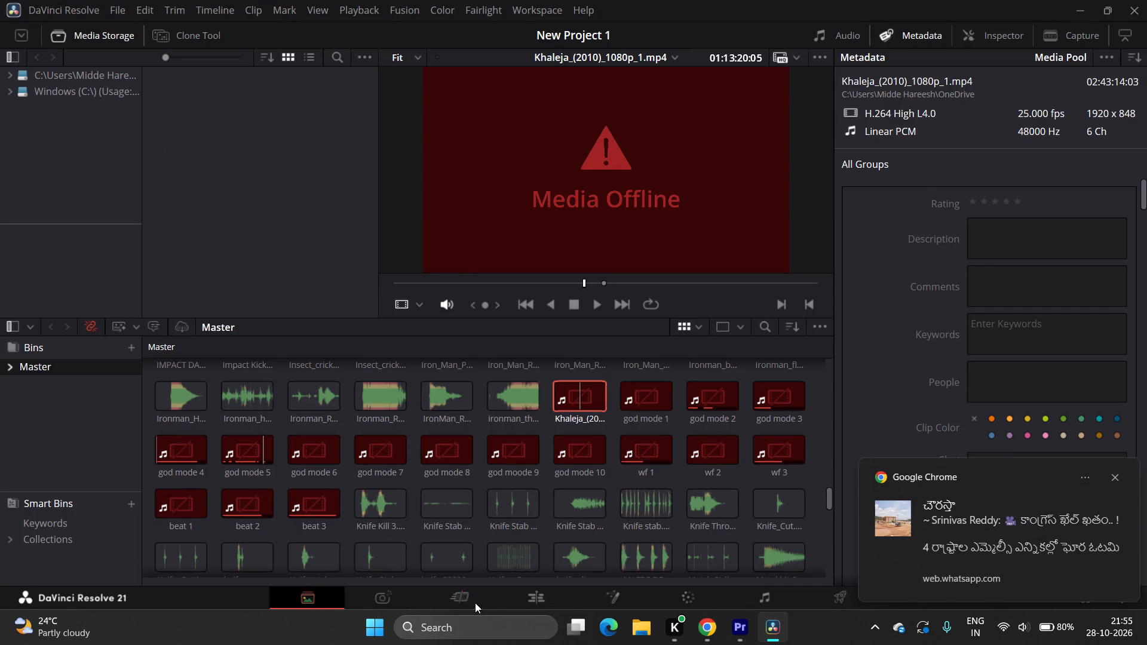
Back in DaVinci Resolve, go to the Edit page and open the recent project color grade.
left_click(528, 601)
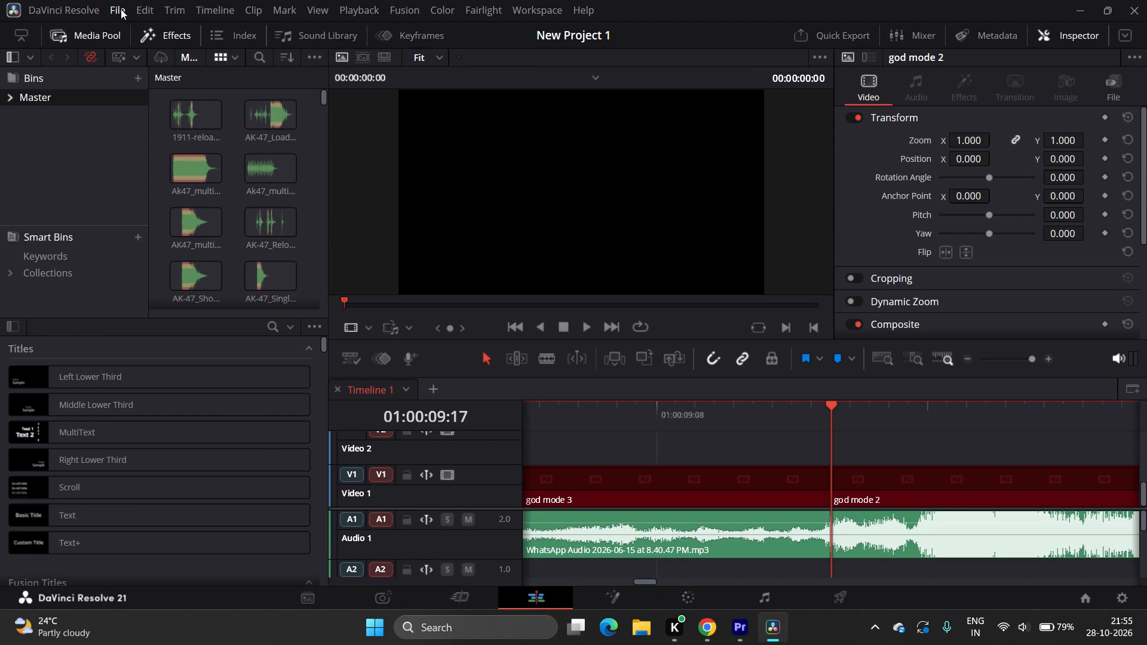
left_click(121, 9)
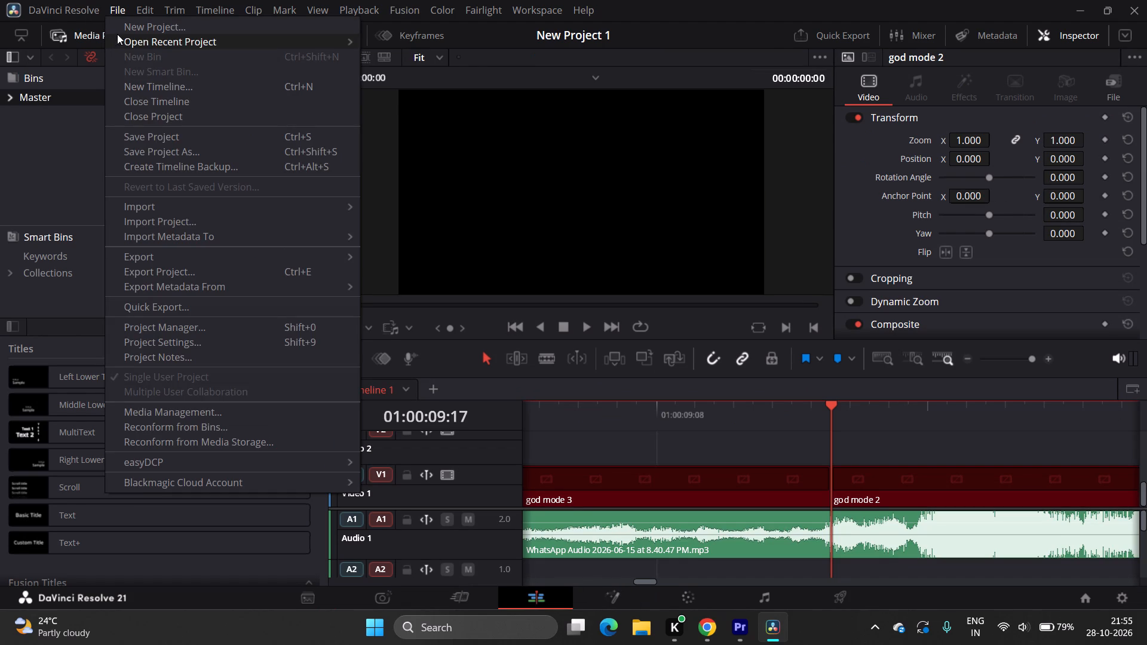
left_click(119, 38)
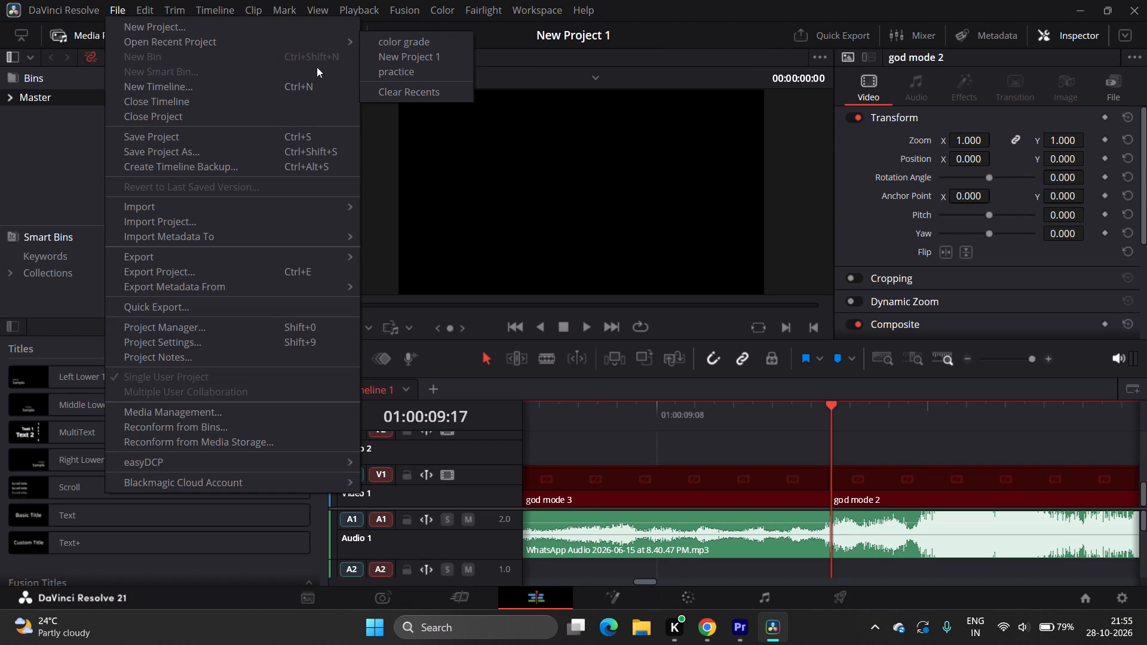
left_click(416, 47)
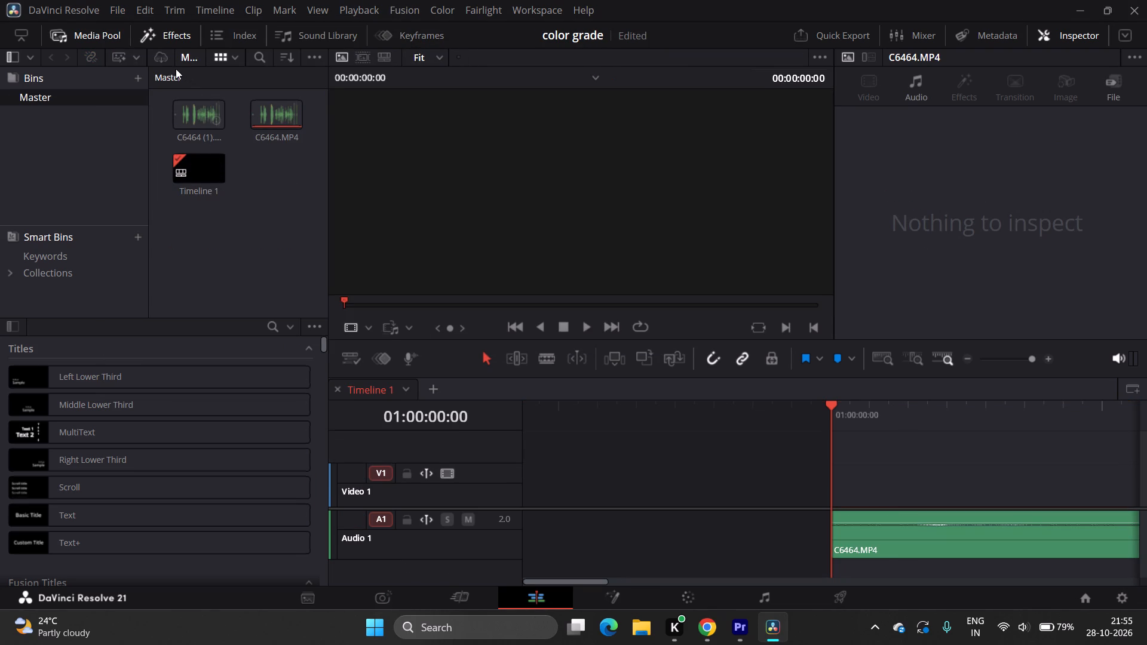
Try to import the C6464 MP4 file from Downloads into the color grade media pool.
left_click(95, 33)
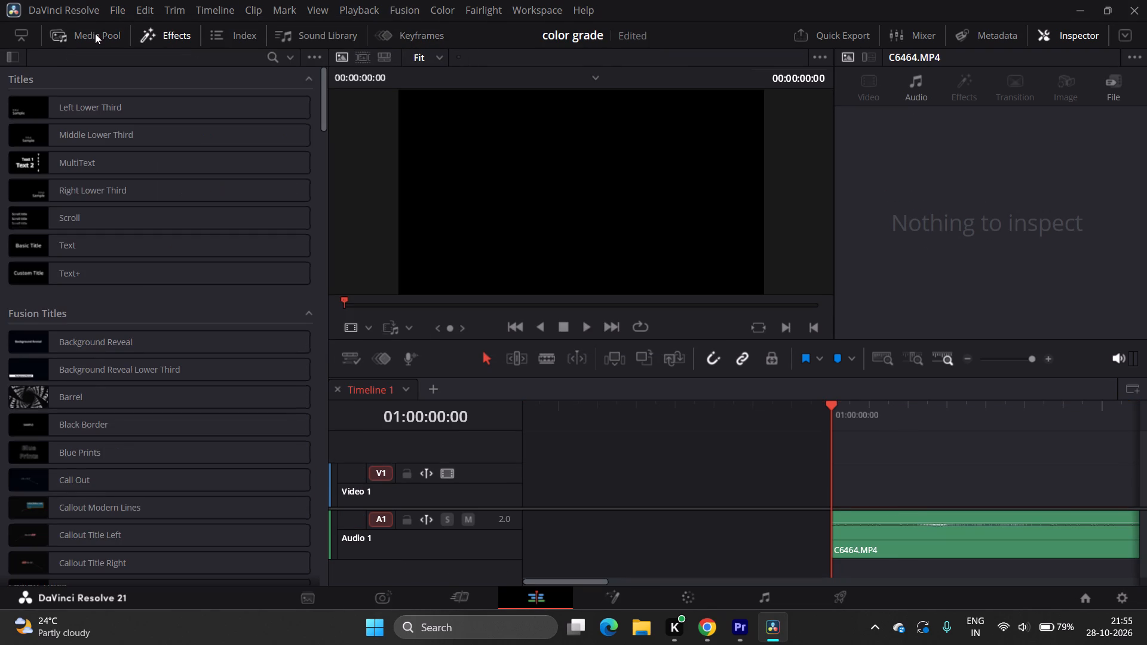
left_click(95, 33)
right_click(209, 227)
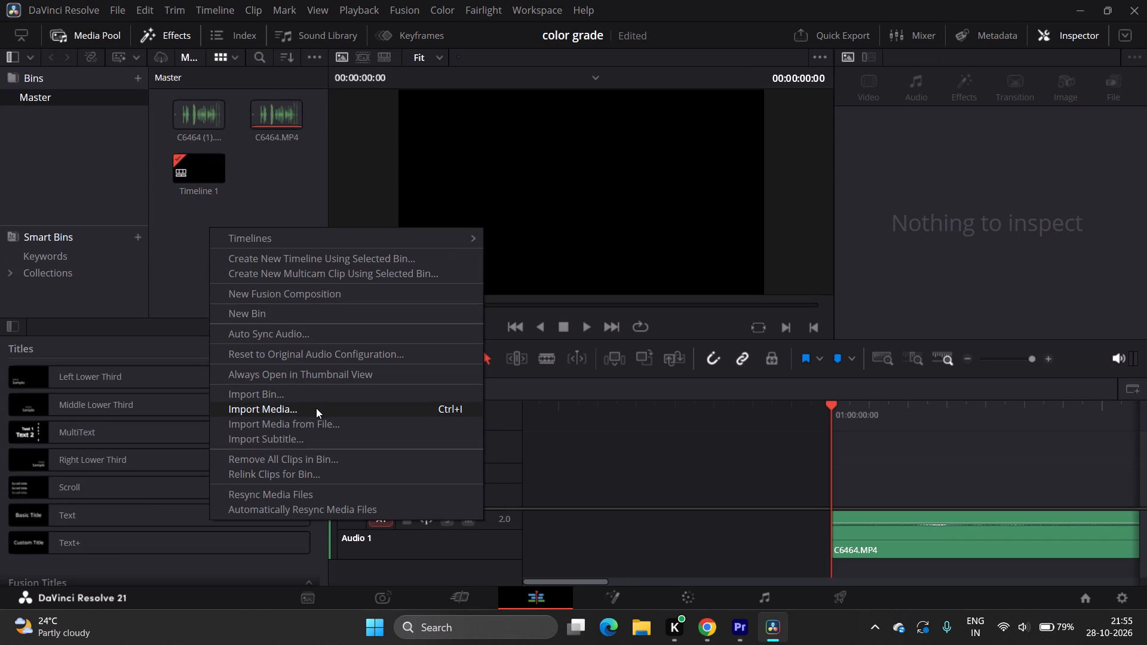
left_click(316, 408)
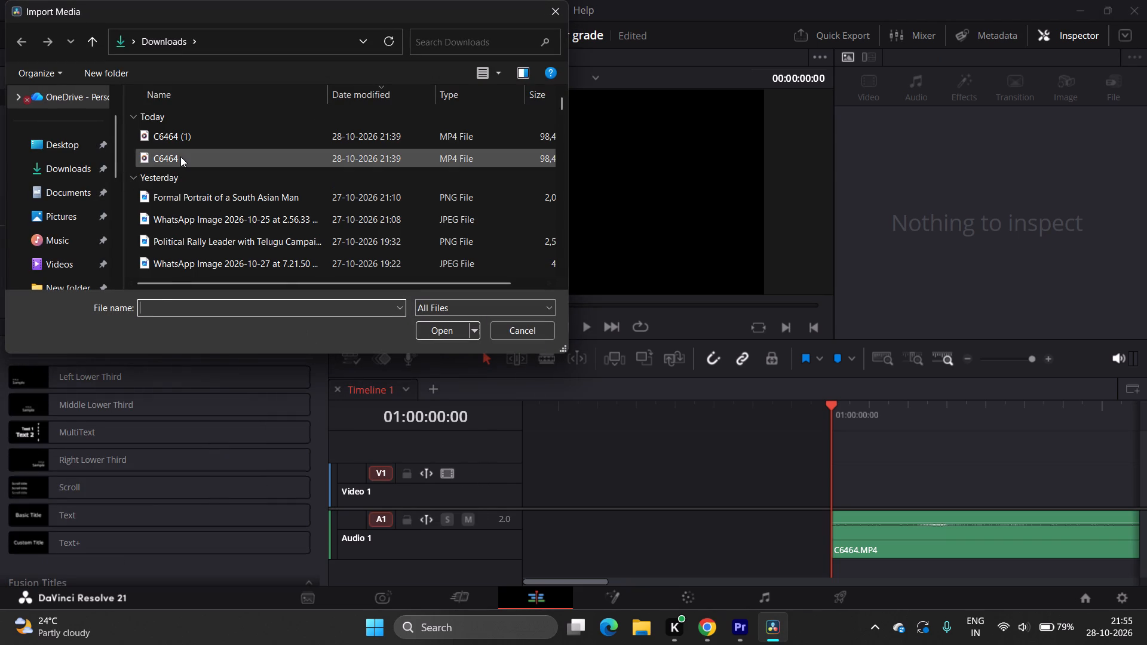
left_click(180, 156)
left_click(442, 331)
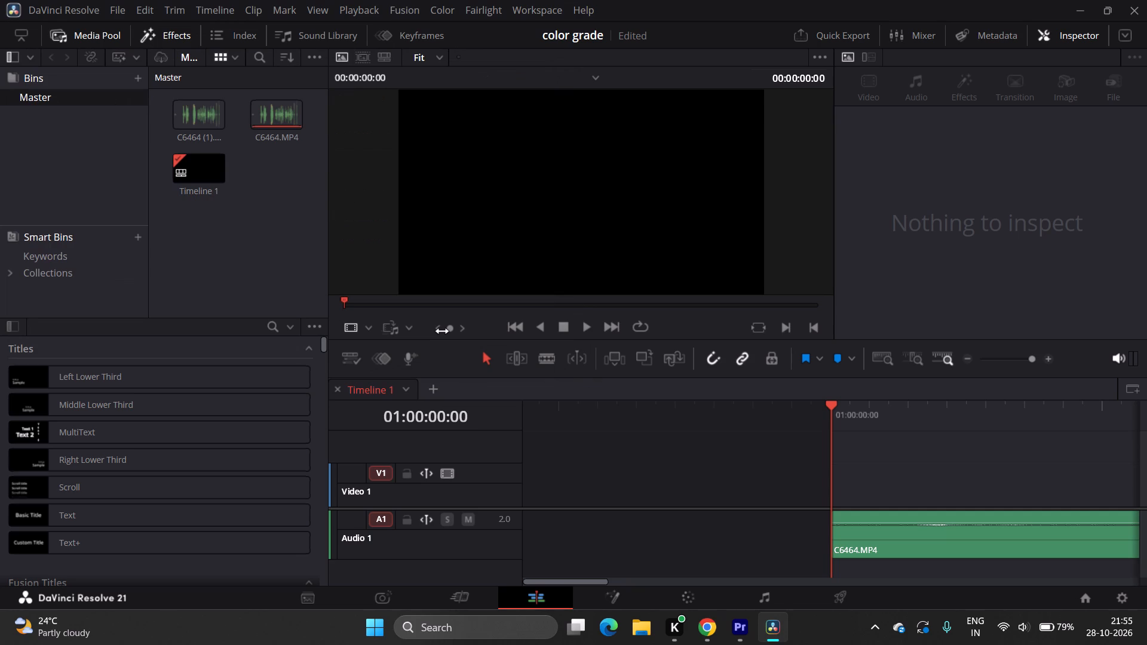
Delete C6464 (1), C6464.MP4 and Timeline 1 from the color grade media pool.
left_click_drag(289, 198, 177, 107)
key("BackSpace")
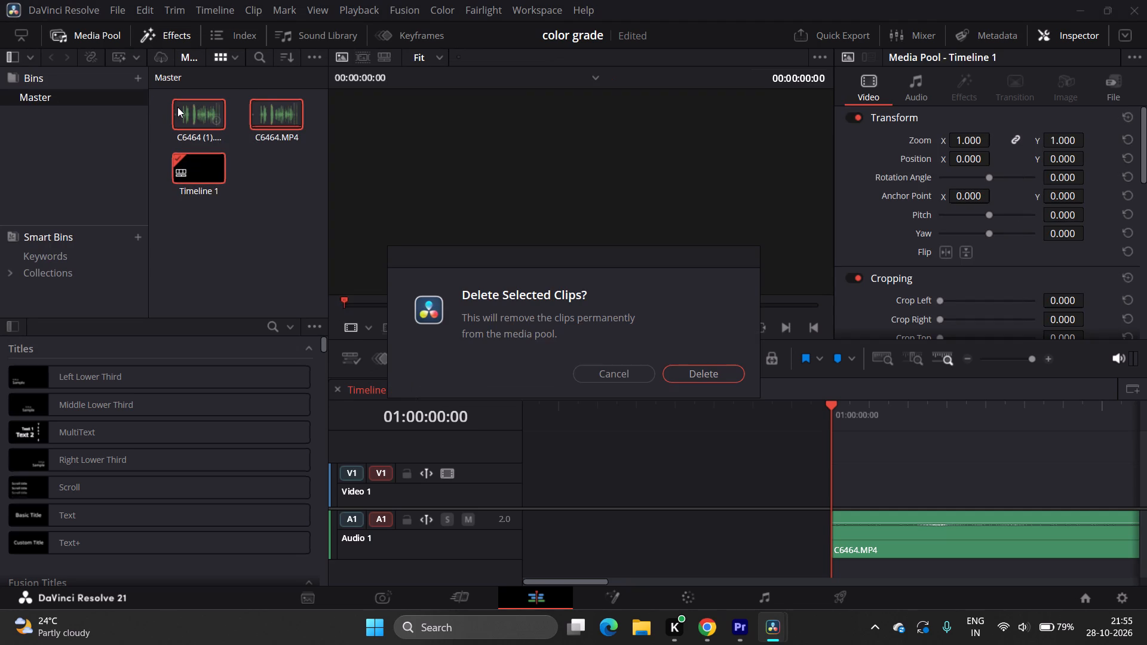
left_click(701, 370)
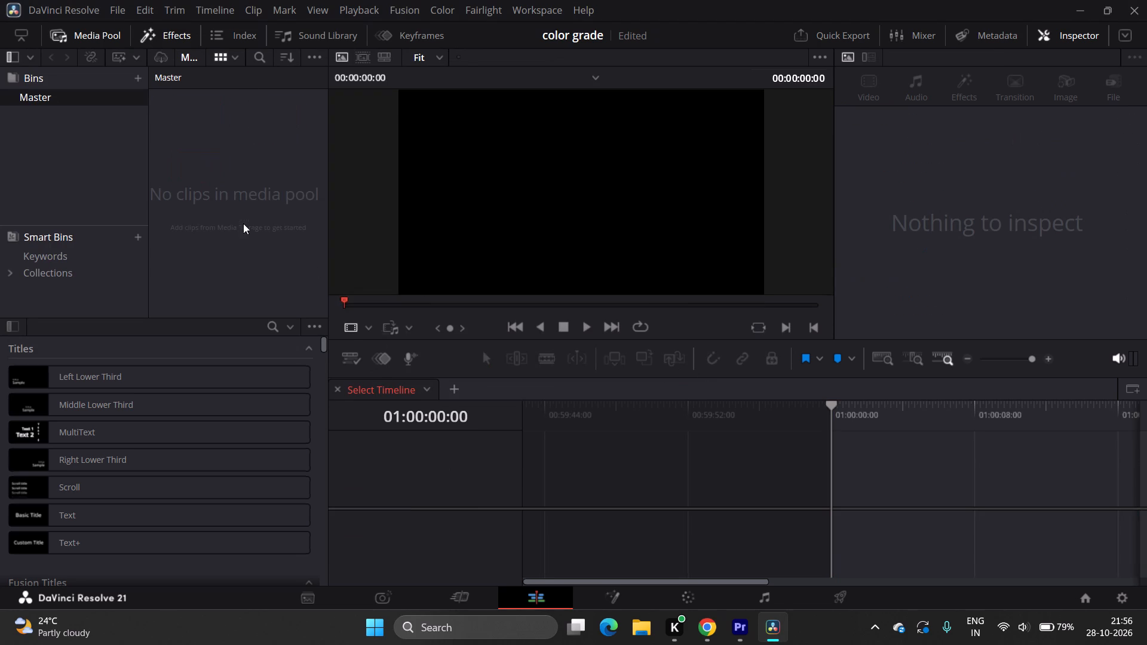
Import the C6464 MP4 file from Downloads into the media pool's Master bin and select the clip.
right_click(229, 199)
left_click(346, 379)
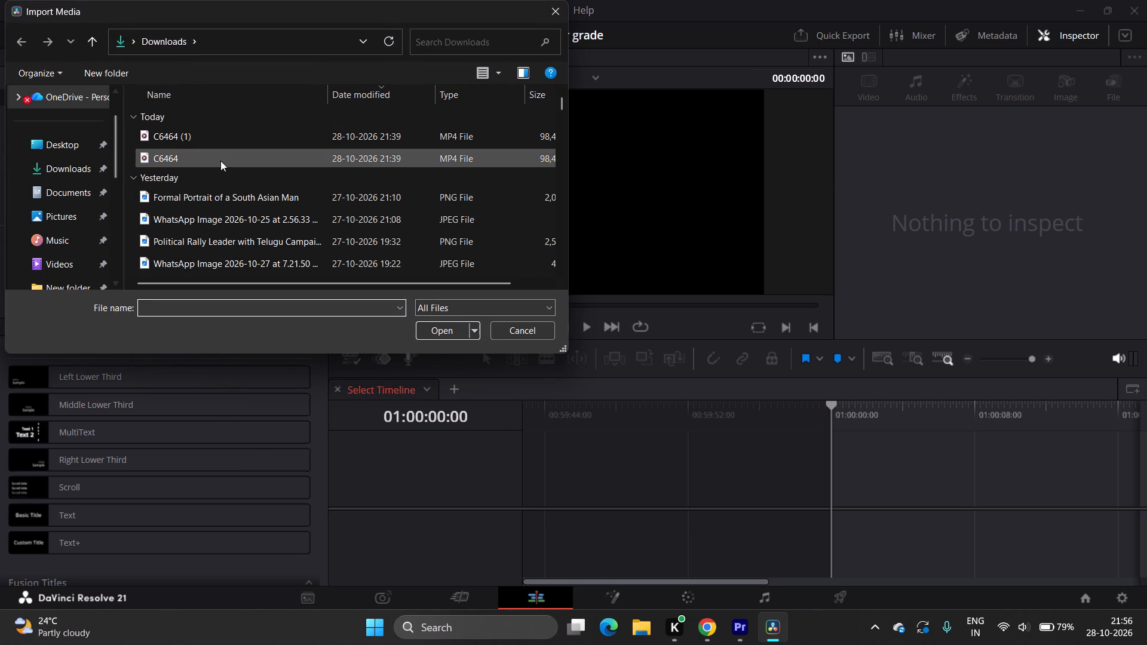
left_click(222, 161)
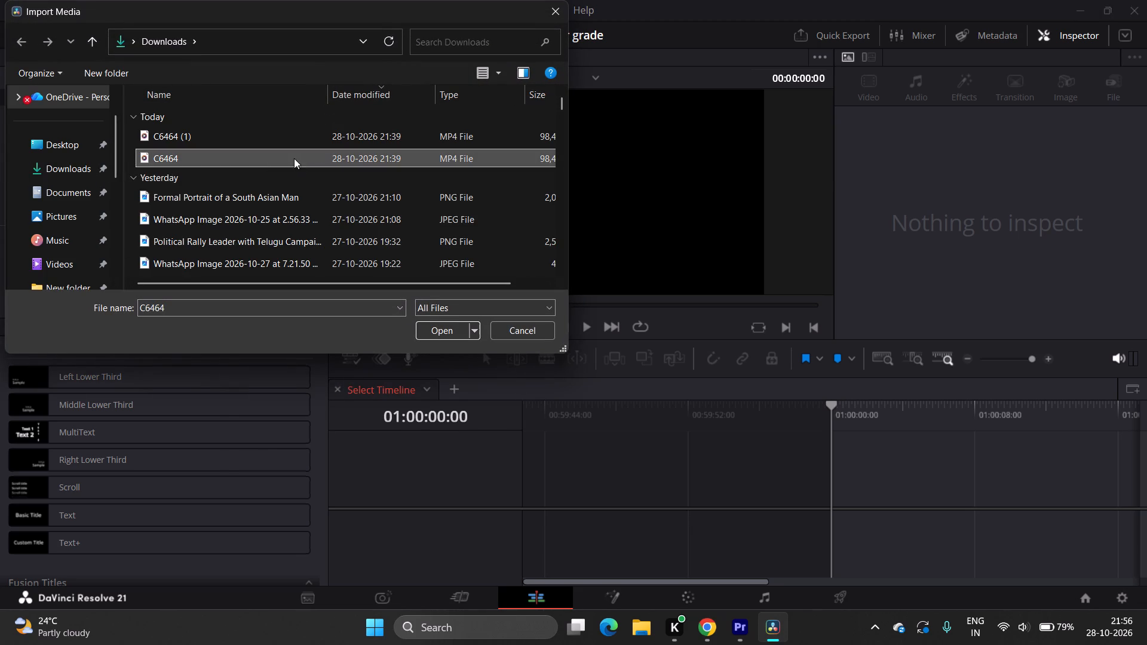
left_click_drag(262, 14, 716, 134)
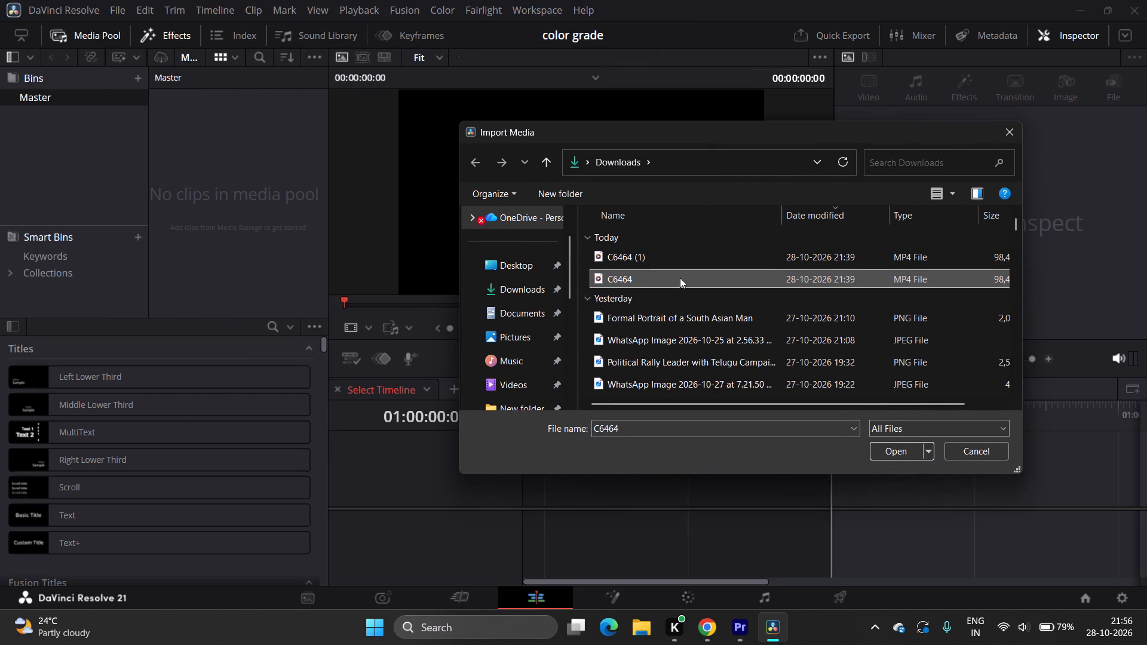
left_click_drag(670, 282, 240, 217)
left_click_drag(660, 279, 659, 279)
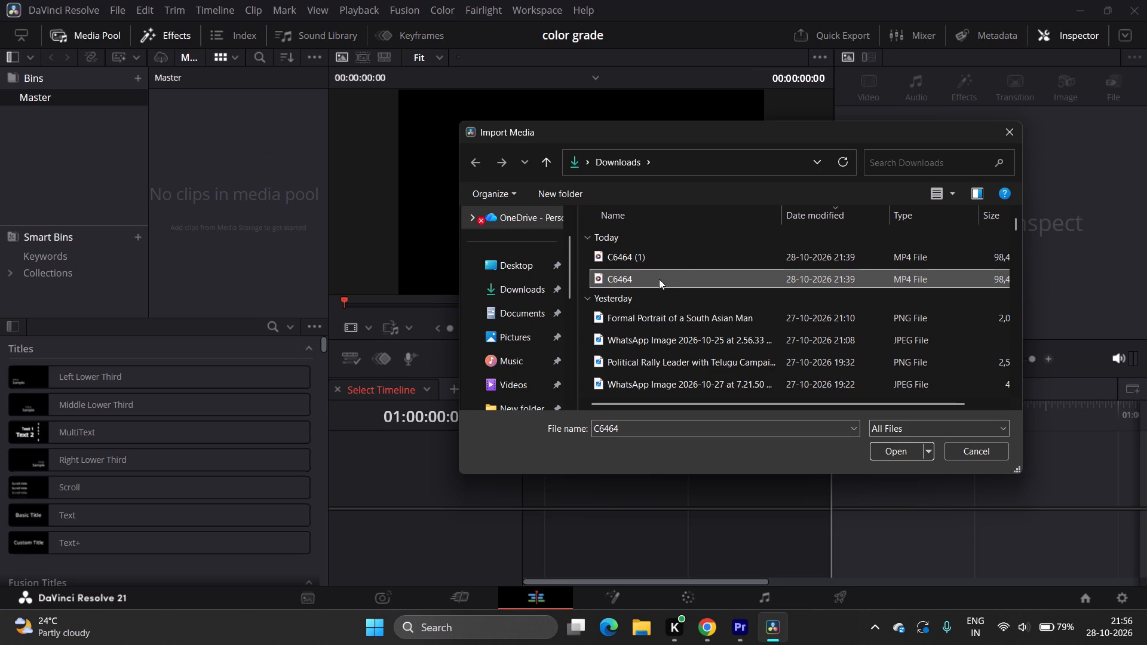
left_click_drag(659, 279, 255, 207)
left_click_drag(811, 273, 959, 539)
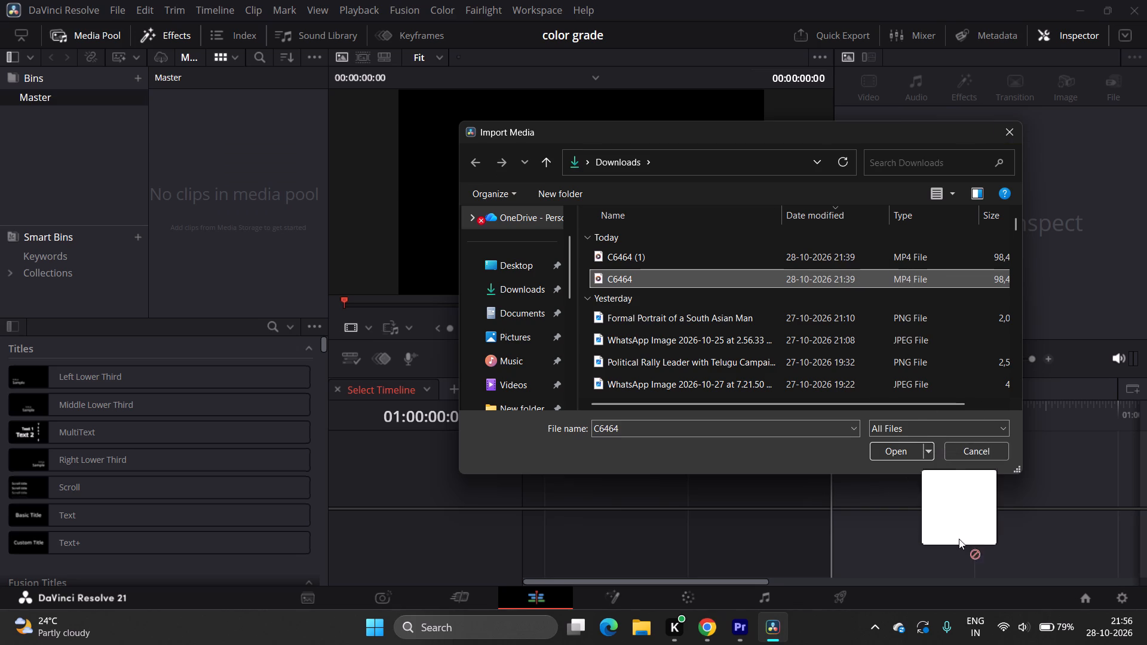
left_click_drag(959, 539, 251, 210)
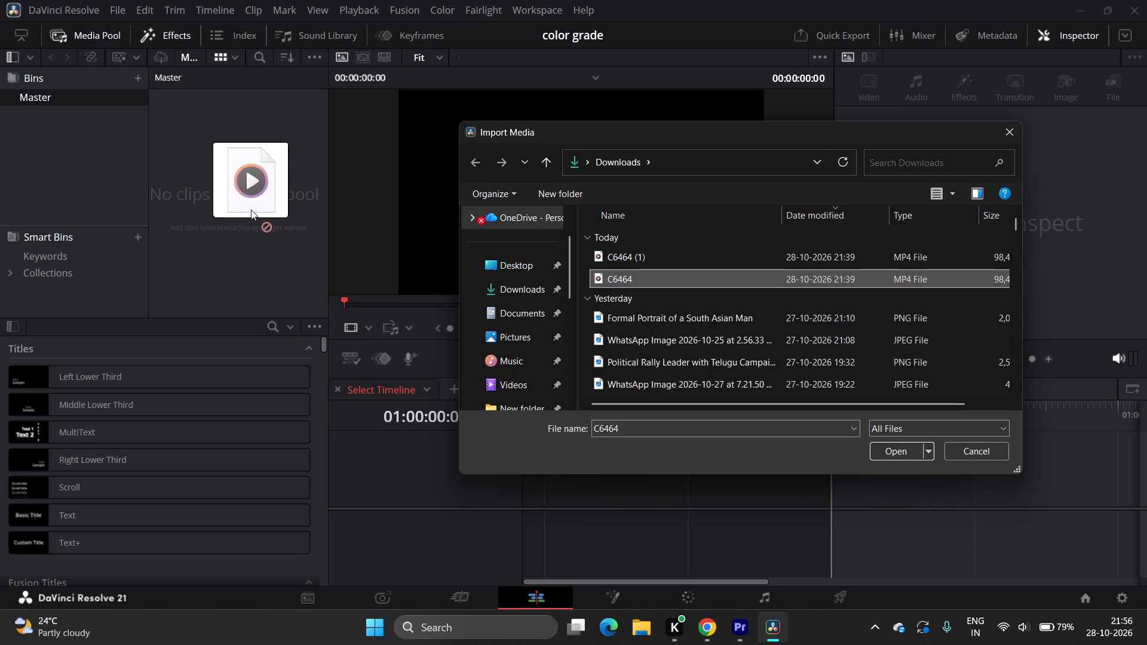
left_click_drag(251, 210, 209, 205)
left_click(909, 449)
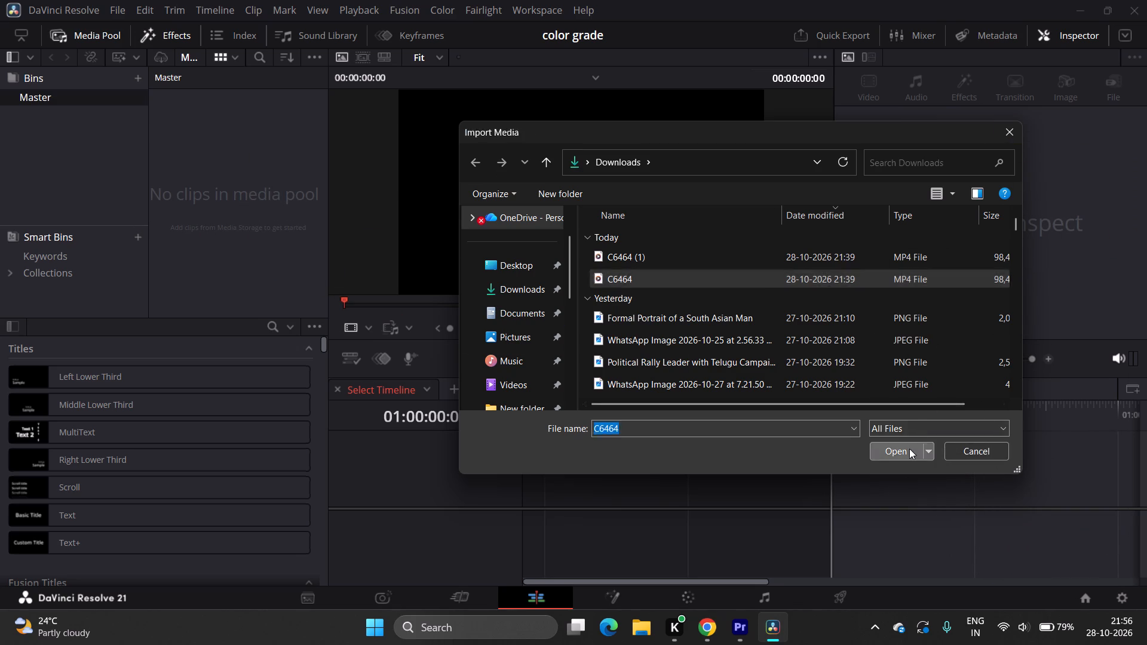
left_click(196, 121)
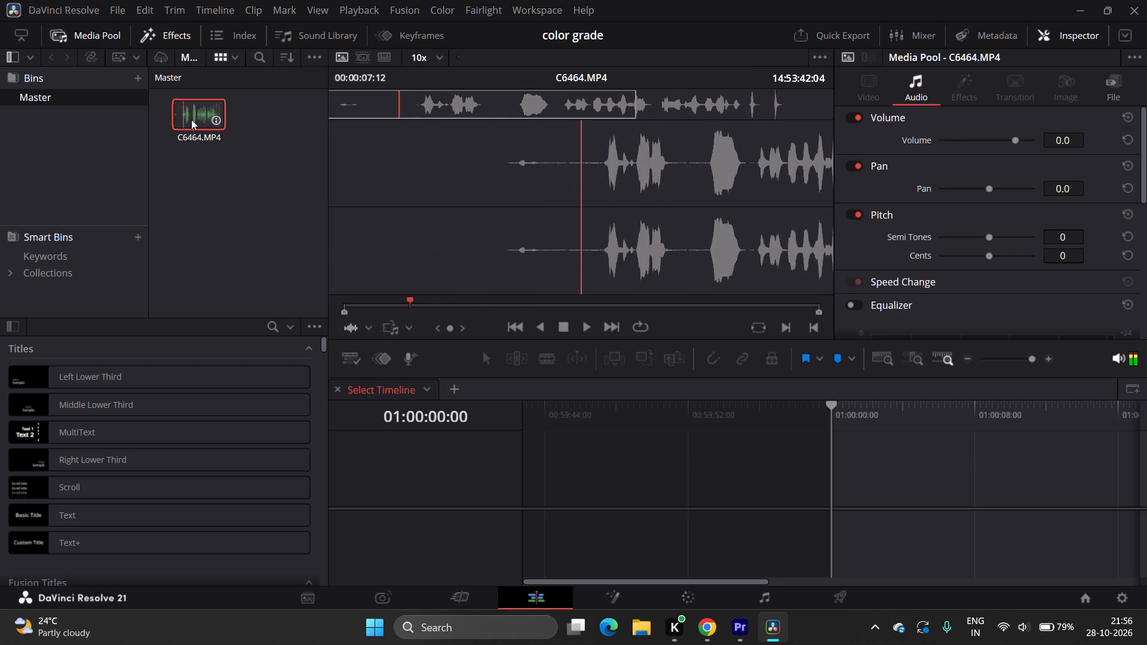
Switch to Chrome and watch the YouTube shorts on importing media files in DaVinci Resolve.
left_click(710, 626)
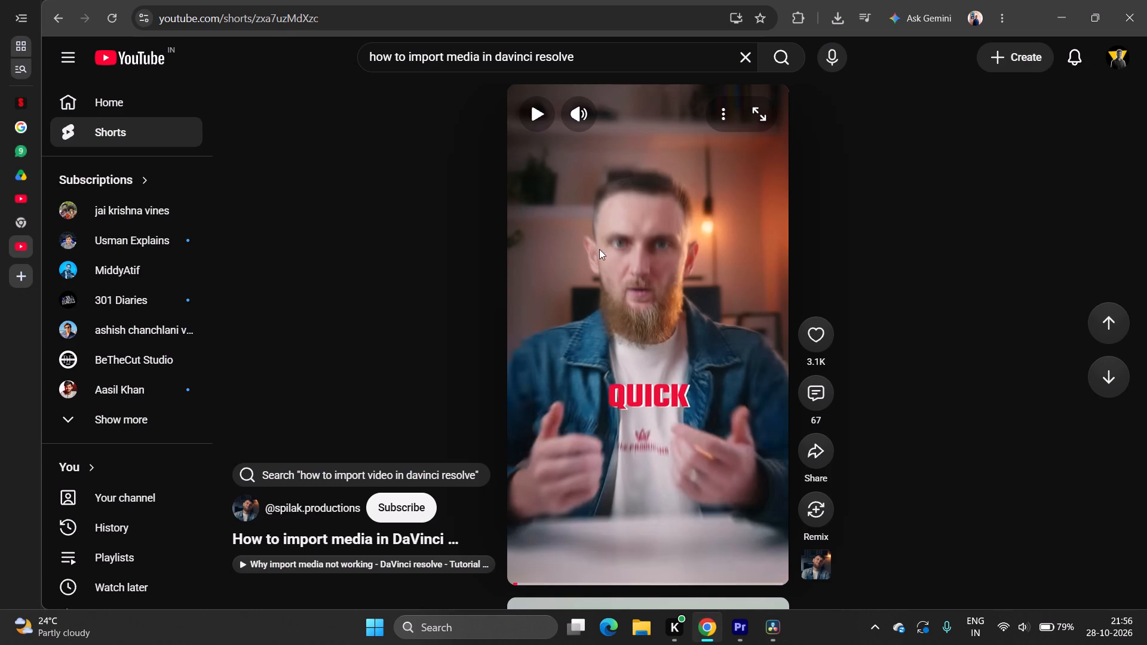
scroll(651, 347, "down", 1)
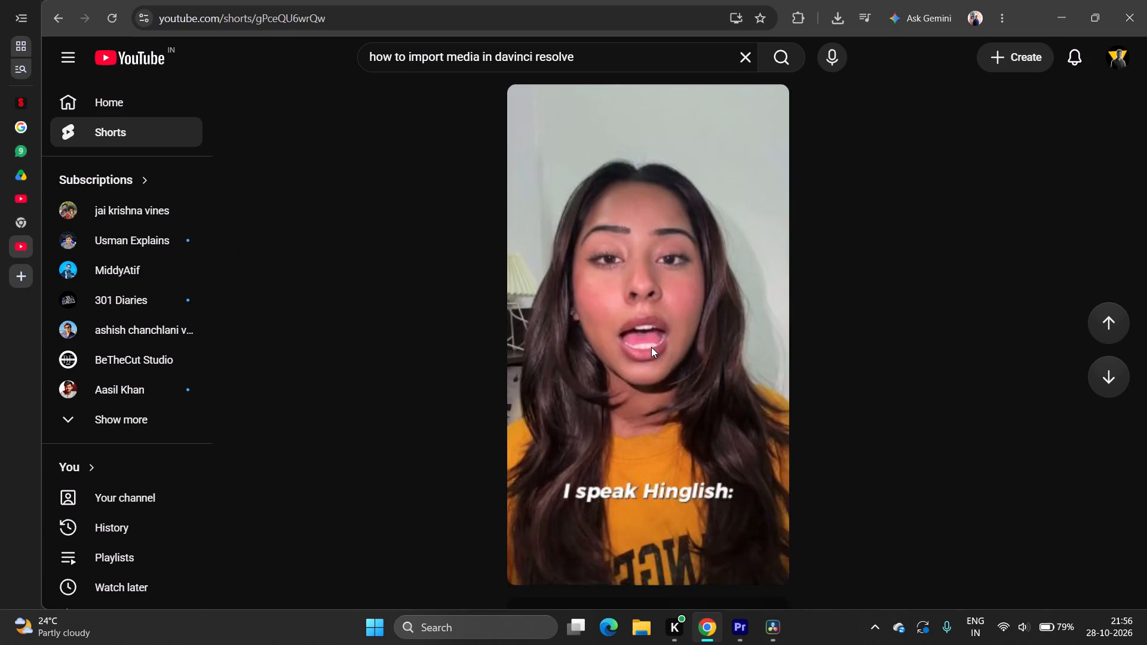
scroll(651, 347, "down", 2)
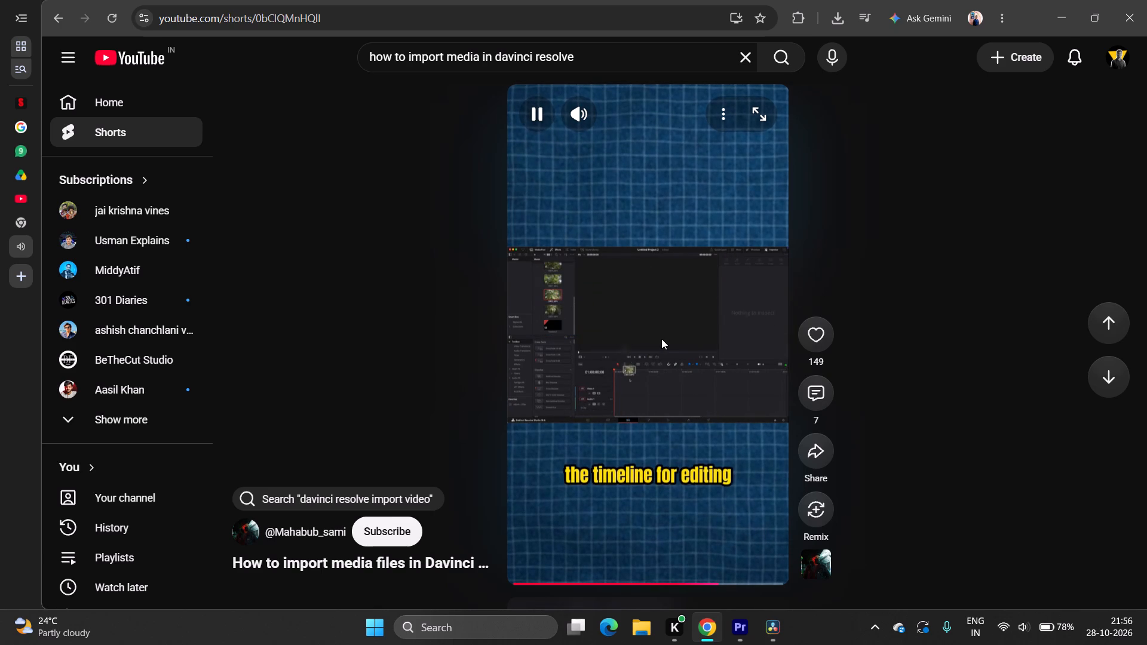
left_click(661, 339)
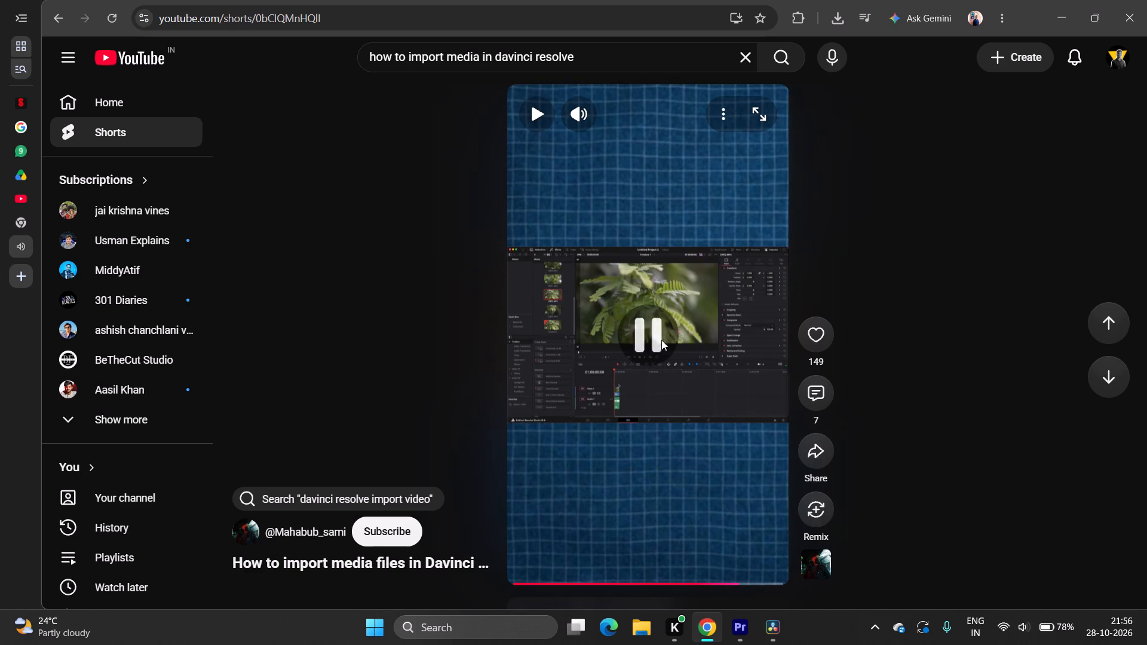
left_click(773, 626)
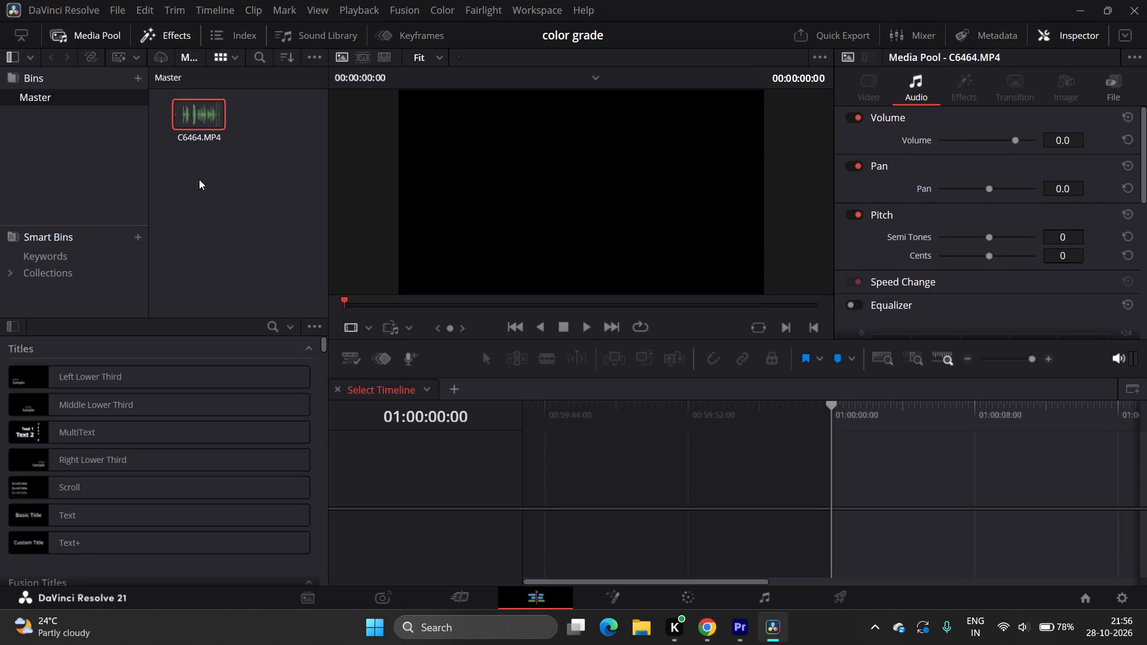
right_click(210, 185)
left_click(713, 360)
Switch to File Explorer and try playing the recent Downloads file C6464 (1) in Media Player, retrying once.
left_click(637, 638)
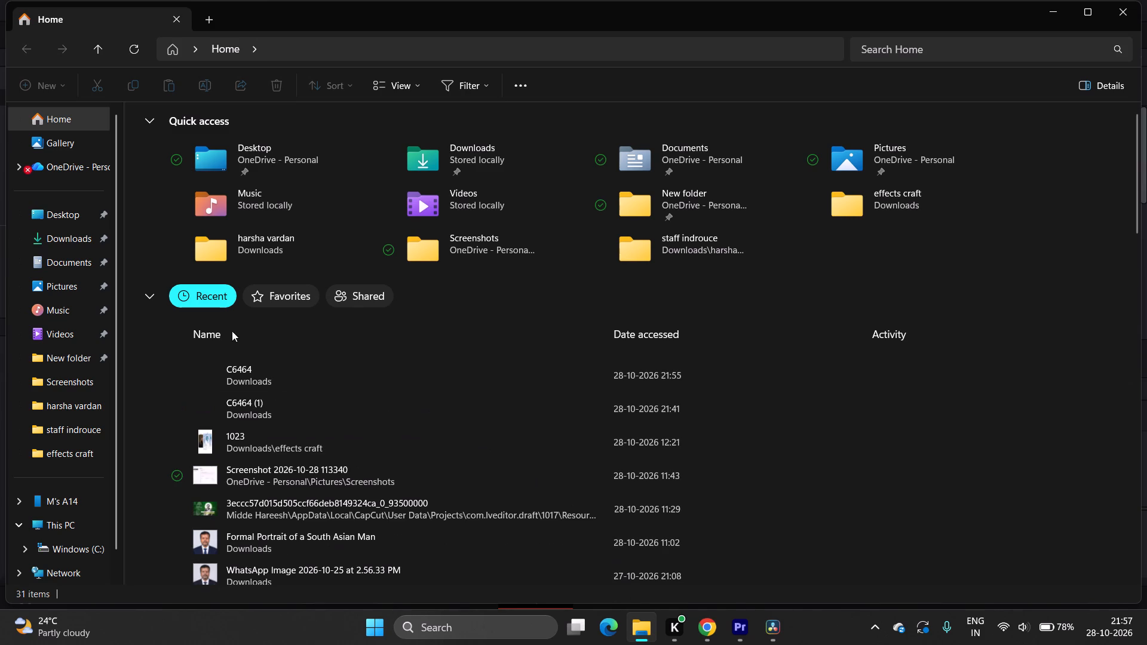
left_click(255, 407)
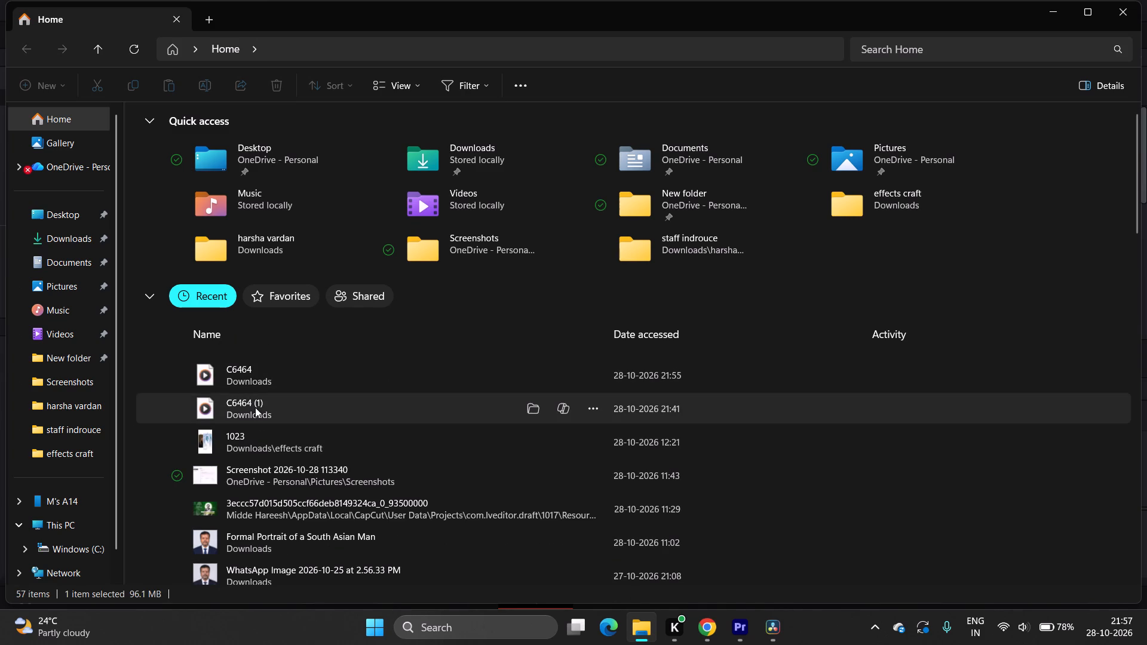
double_click(255, 407)
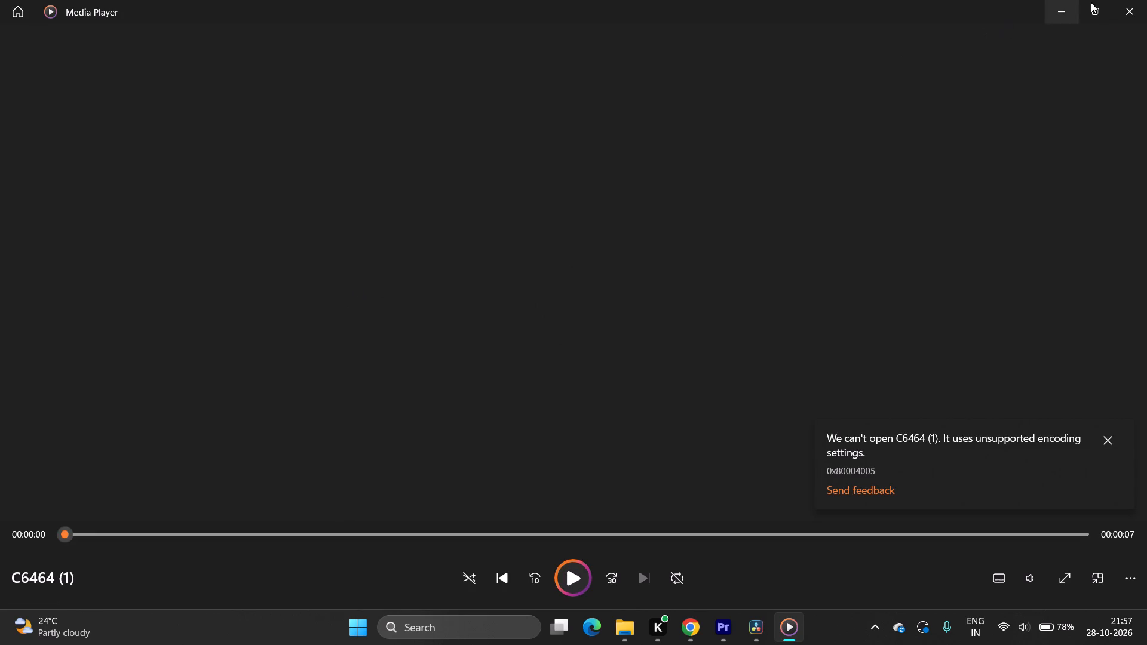
left_click(1124, 0)
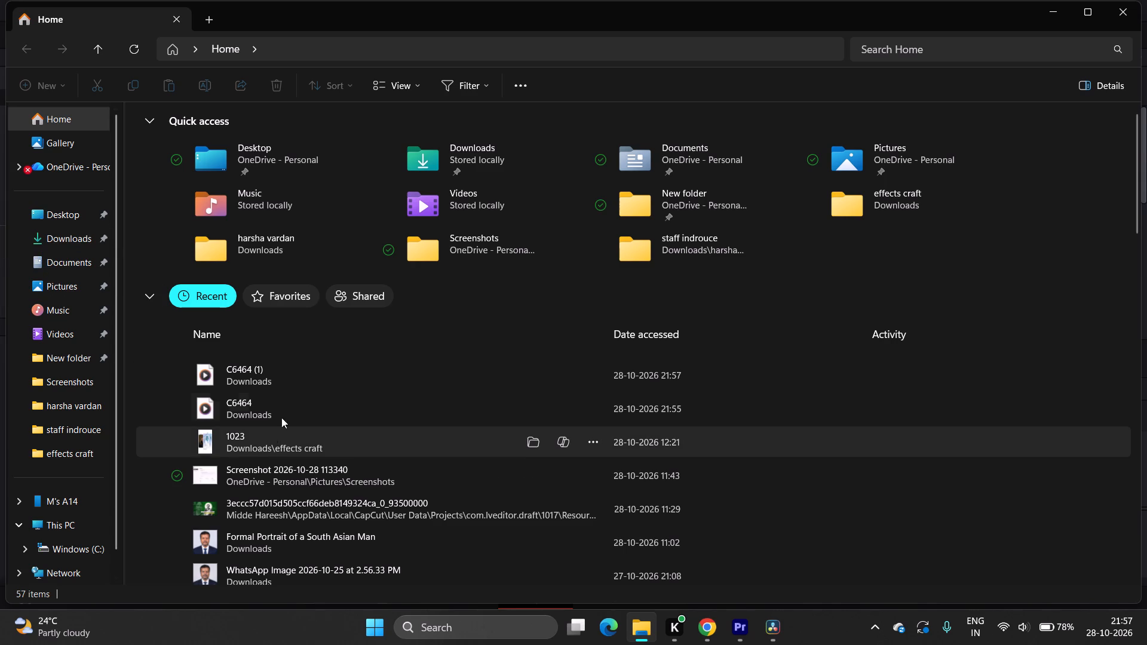
double_click(280, 383)
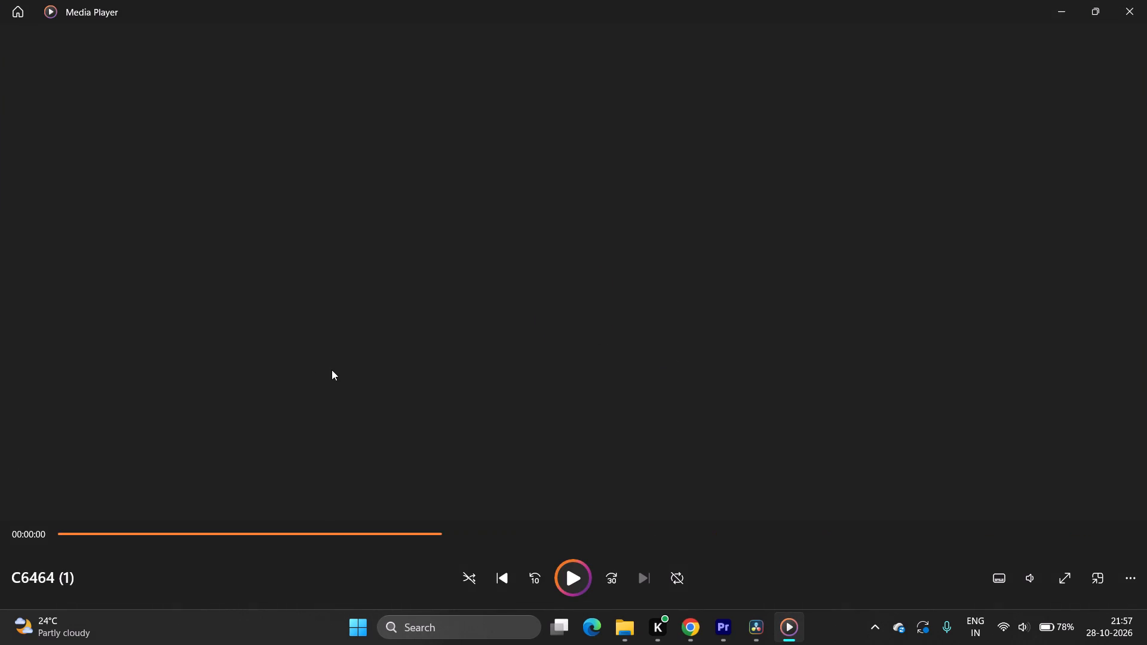
left_click(839, 490)
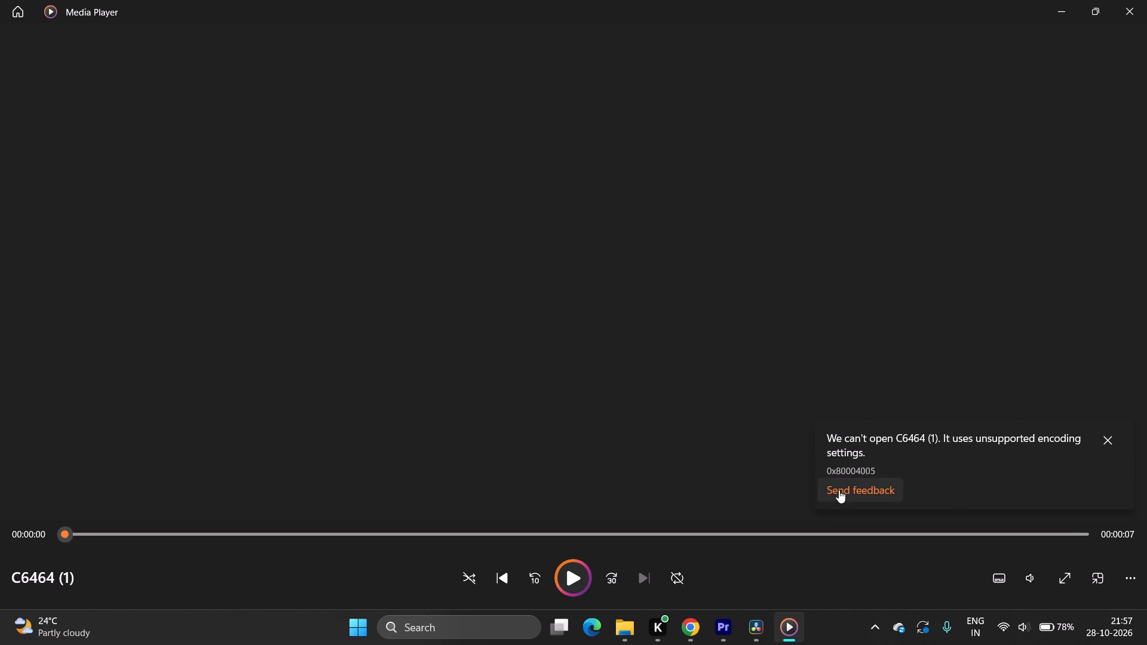
left_click(1109, 441)
left_click(1107, 438)
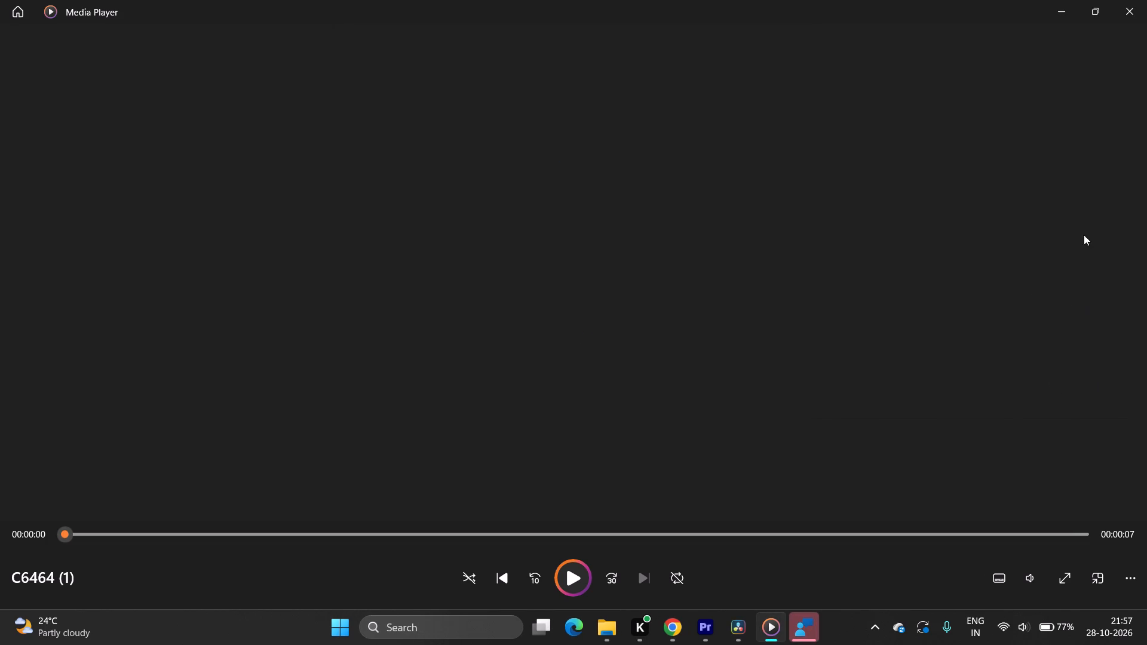
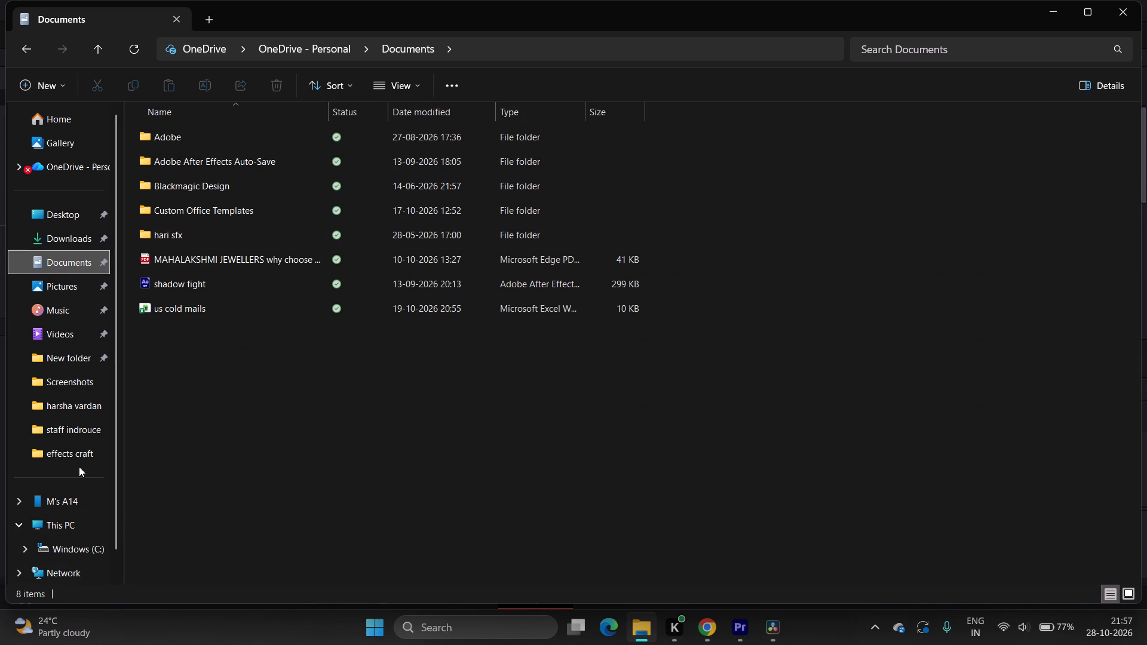
Browse from This PC to the contents of the Windows (C:) drive, and close File Explorer.
left_click(82, 521)
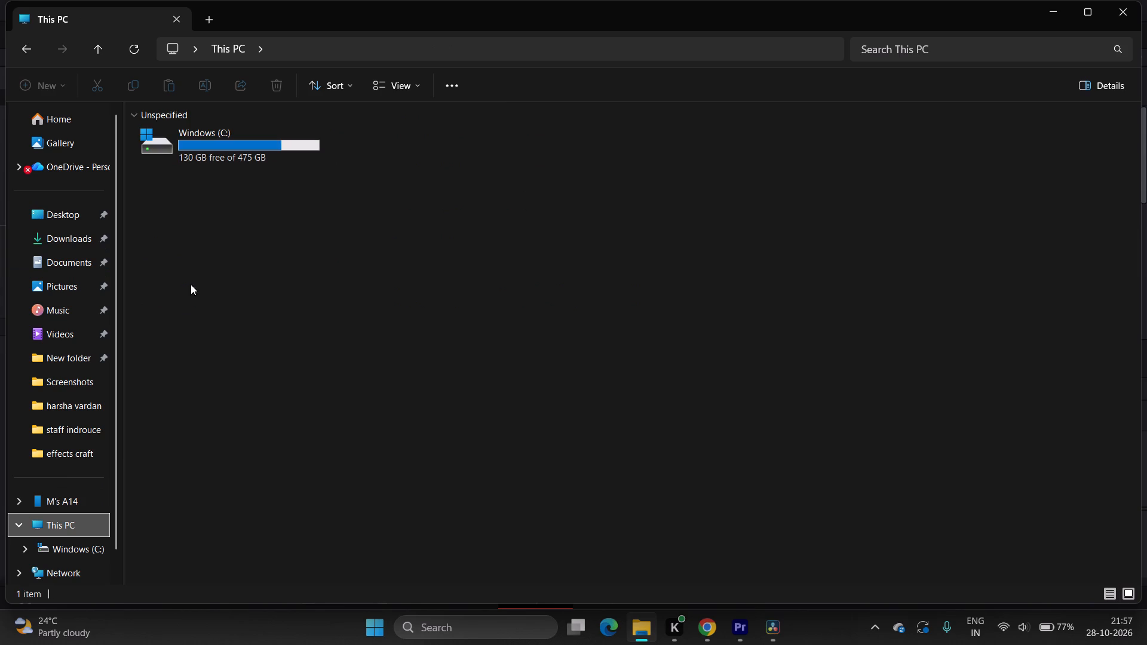
double_click(274, 137)
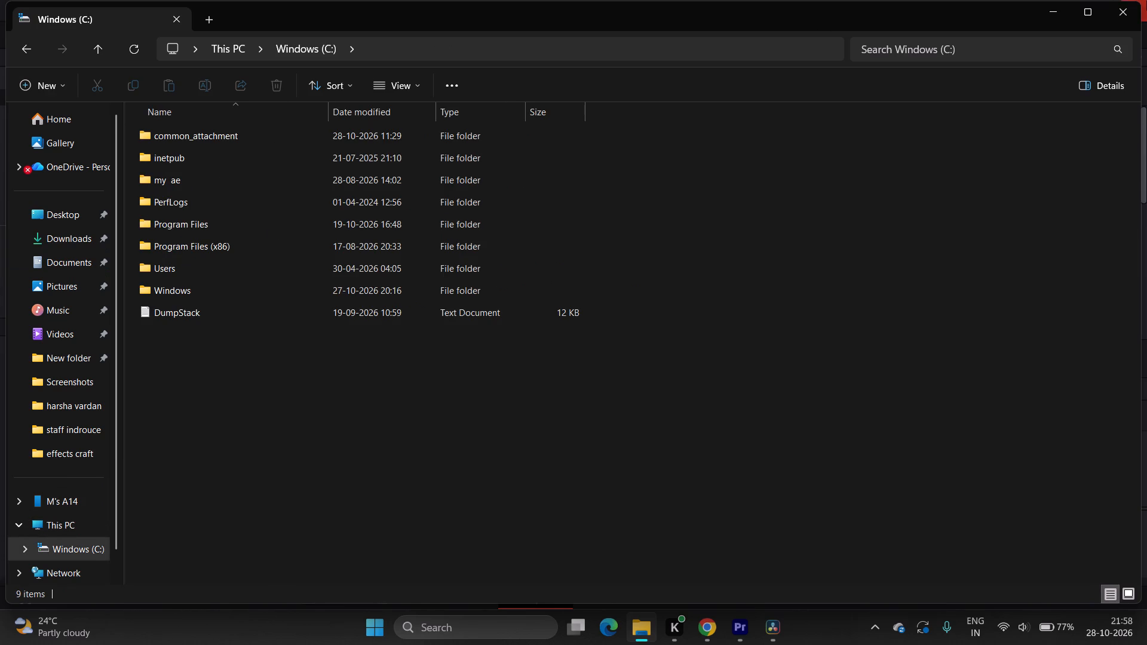
left_click(1125, 6)
Close DaVinci Resolve.
left_click(1125, 6)
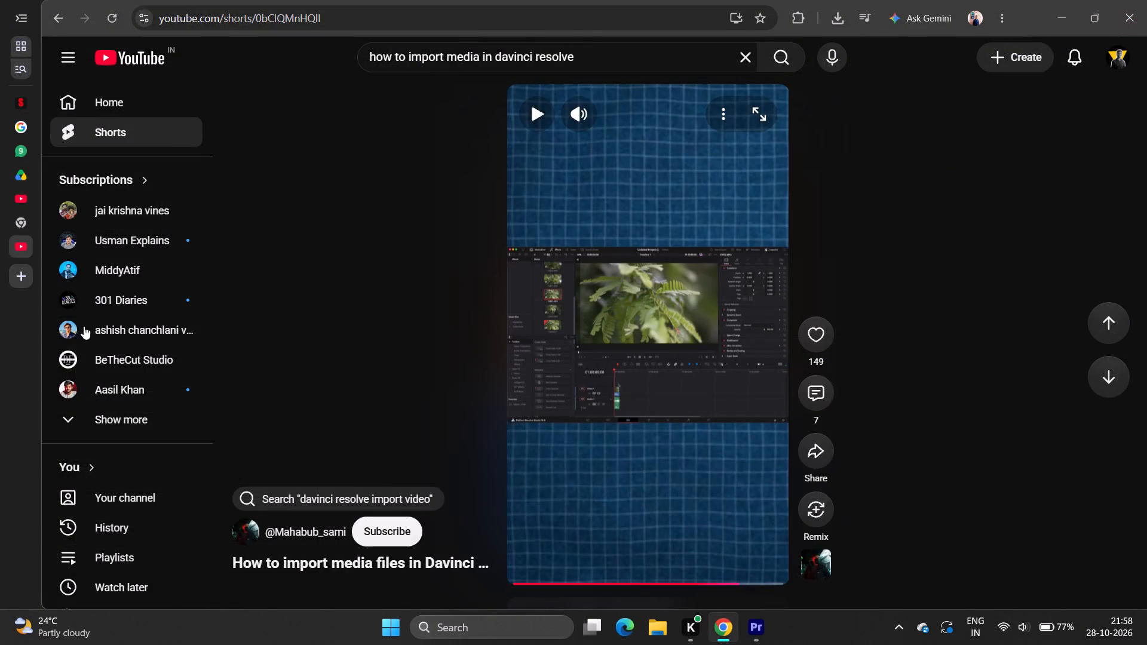
Open a new tab in Chrome and start entering a search or address beginning with "m".
left_click(88, 229)
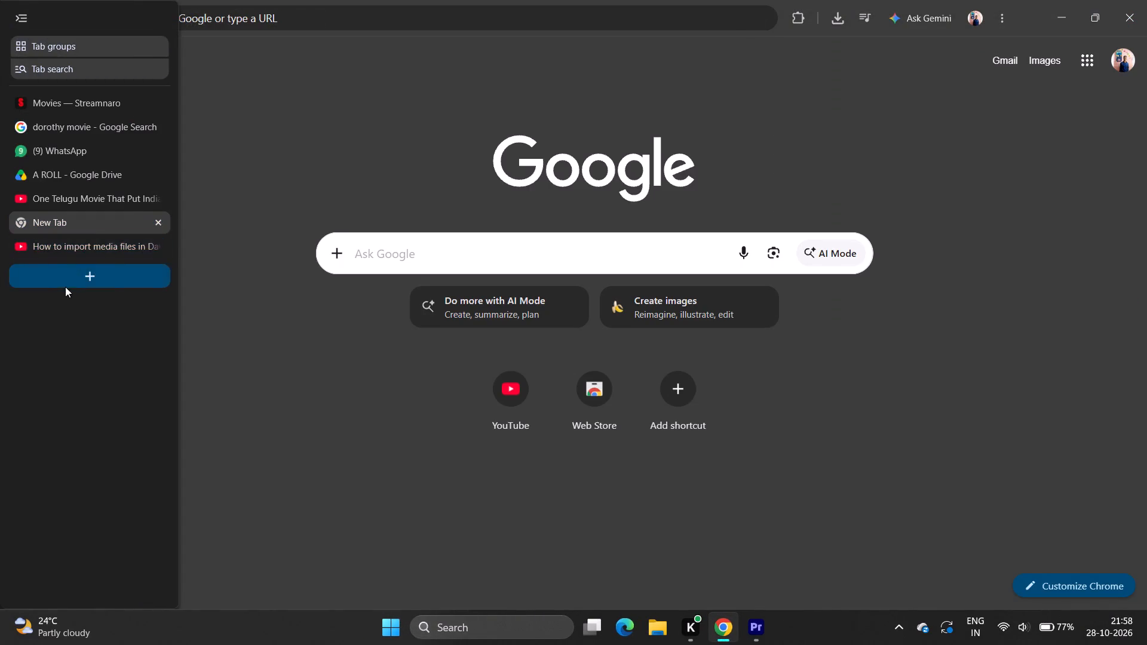
left_click(65, 287)
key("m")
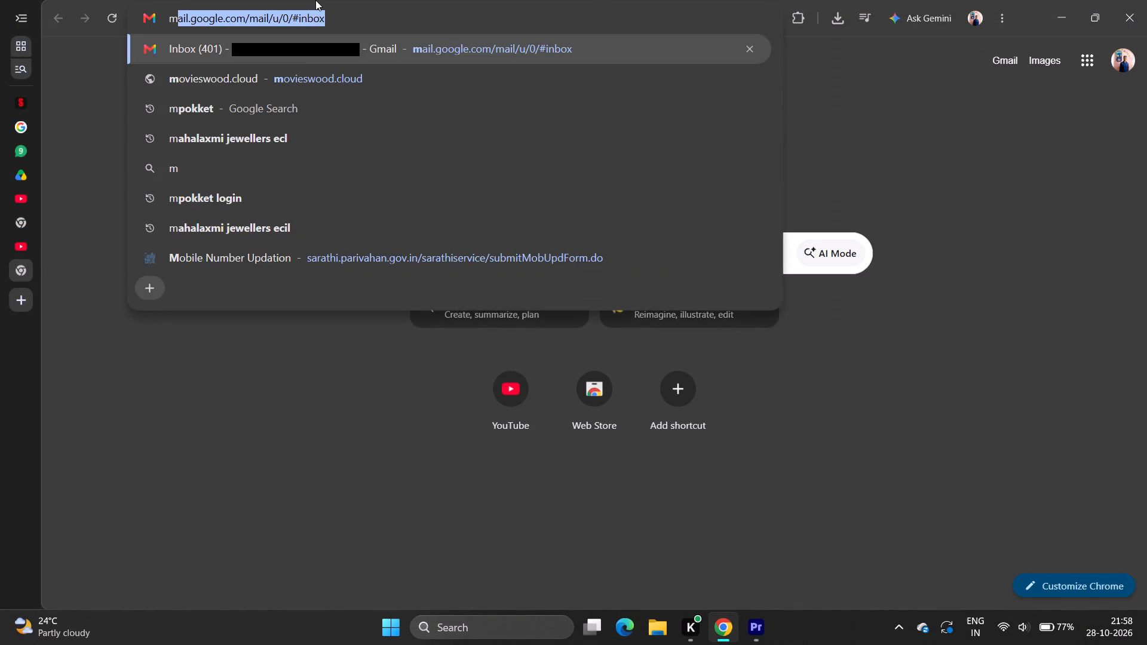